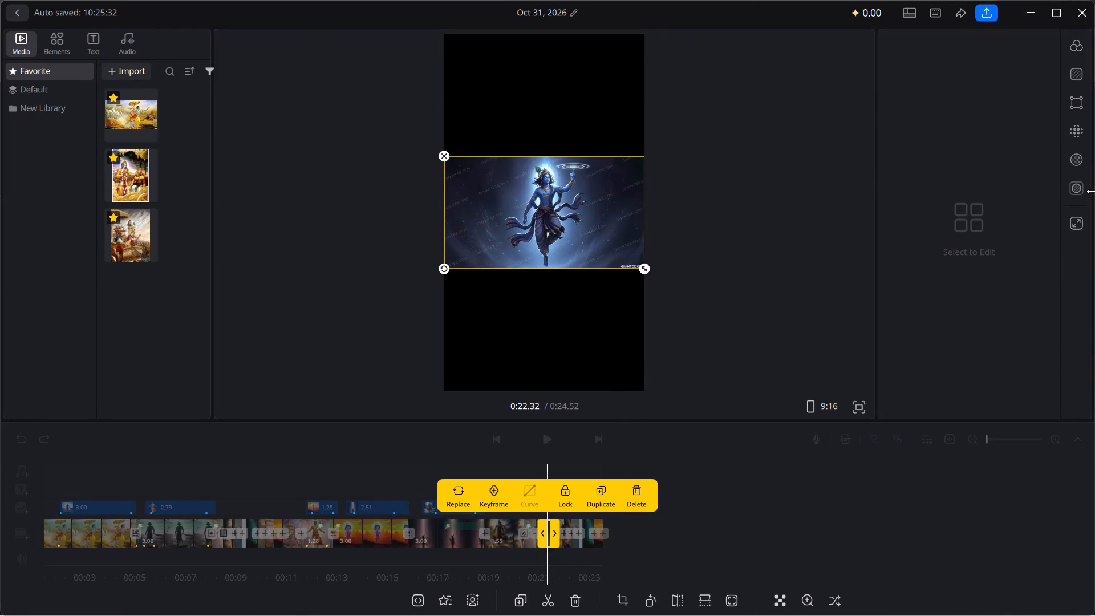
Make the editor window slightly narrower.
scroll(1093, 191, "up", 2, "ctrl")
scroll(1093, 191, "down", 4, "ctrl")
left_click_drag(1093, 191, 1040, 102)
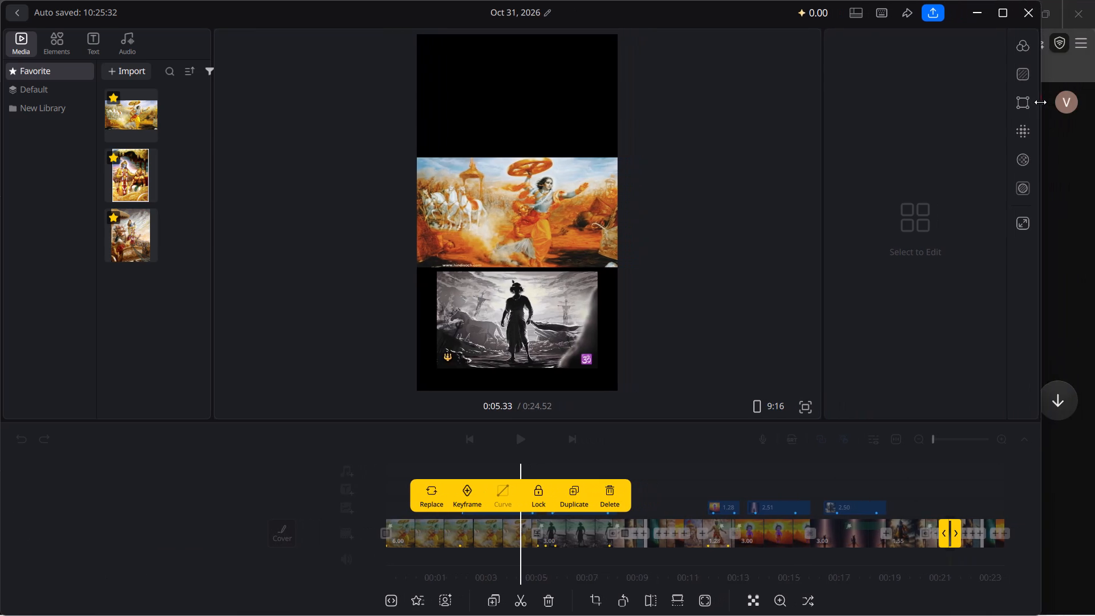
left_click_drag(1040, 102, 1080, 104)
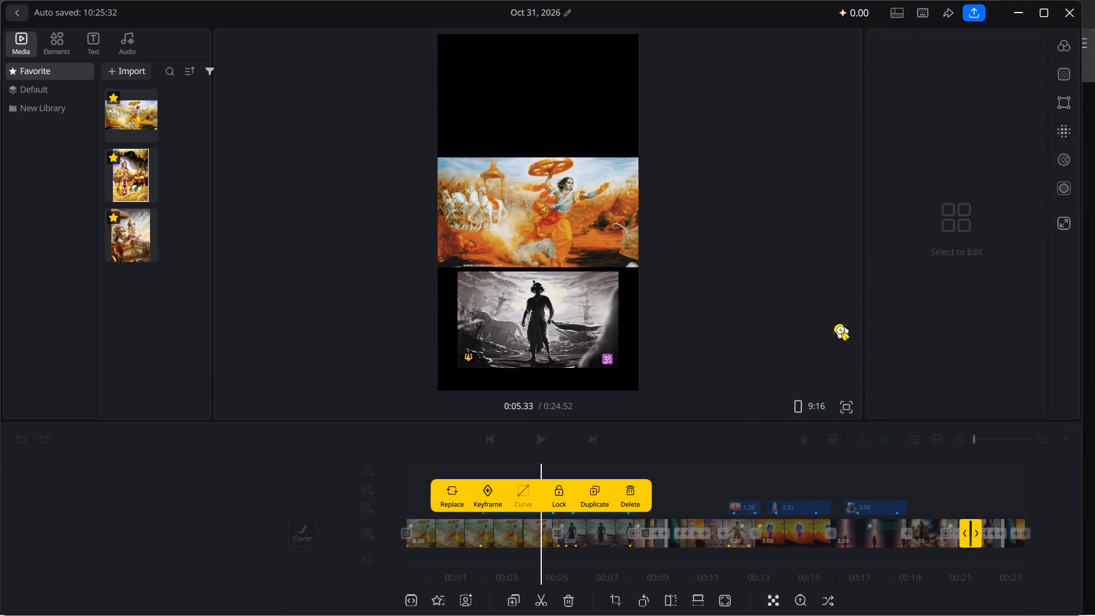
Deselect the short clip near 0:21 and look through the timeline's clips up to about 0:22.
left_click(969, 527)
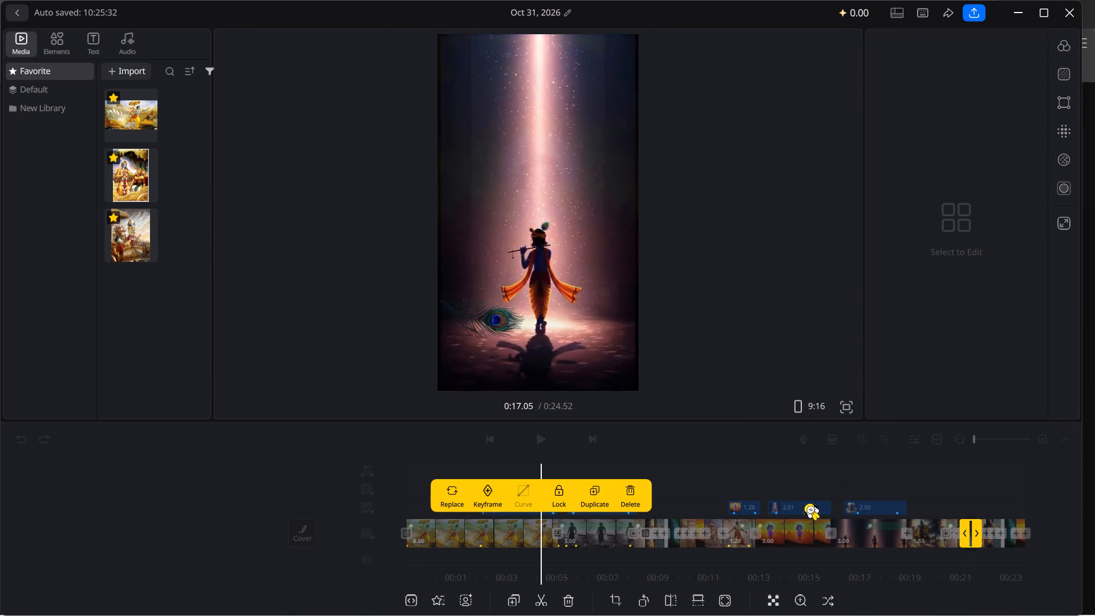
left_click(837, 230)
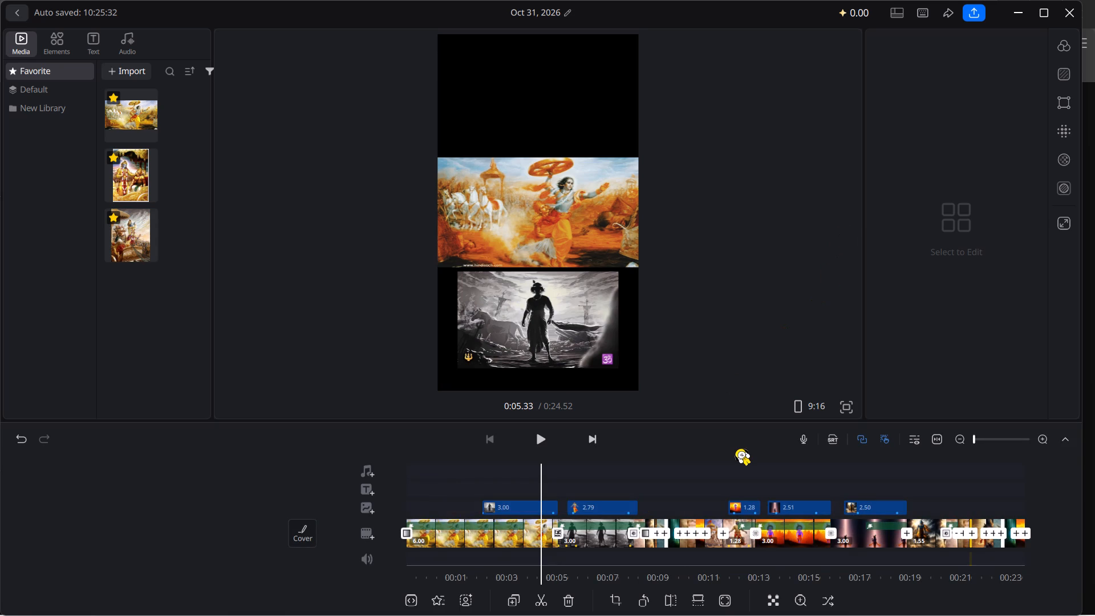
scroll(737, 450, "left", 2)
scroll(661, 532, "left", 3)
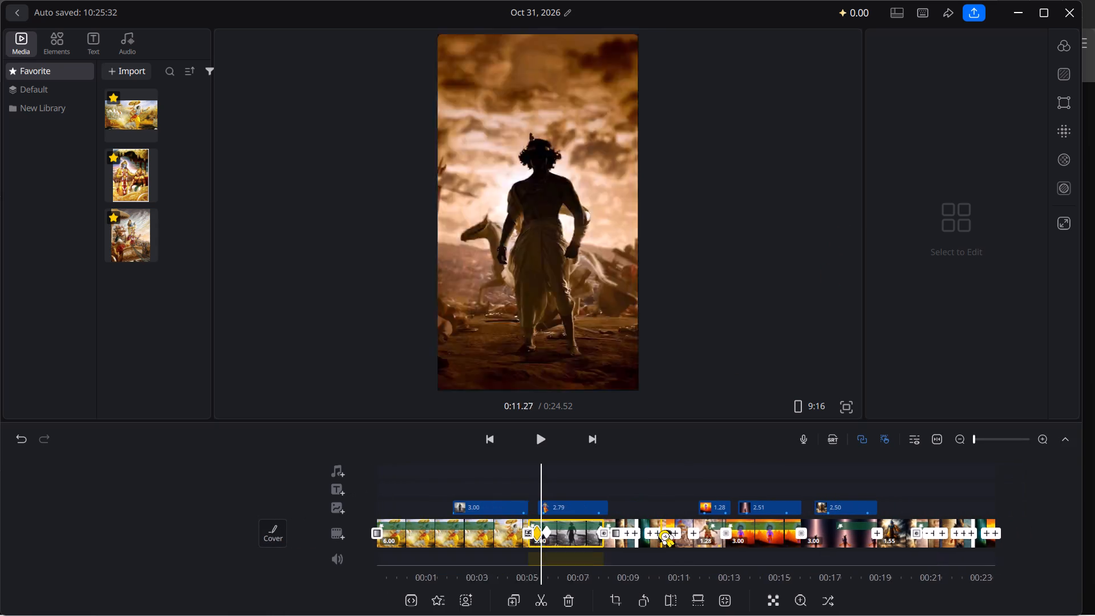
scroll(661, 532, "left", 8)
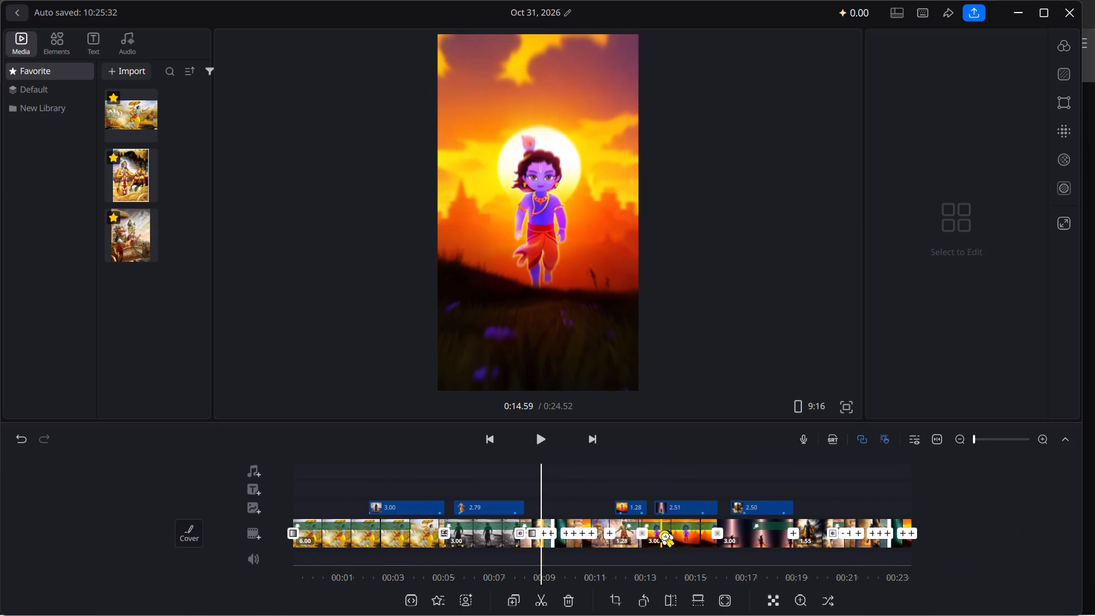
scroll(661, 532, "left", 8)
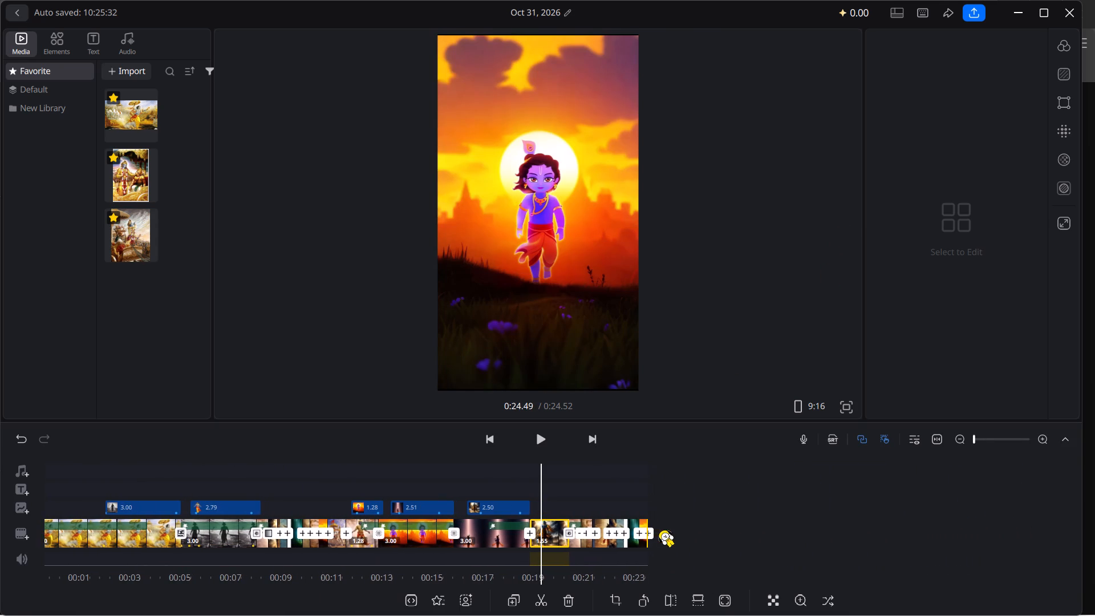
scroll(661, 532, "left", 4)
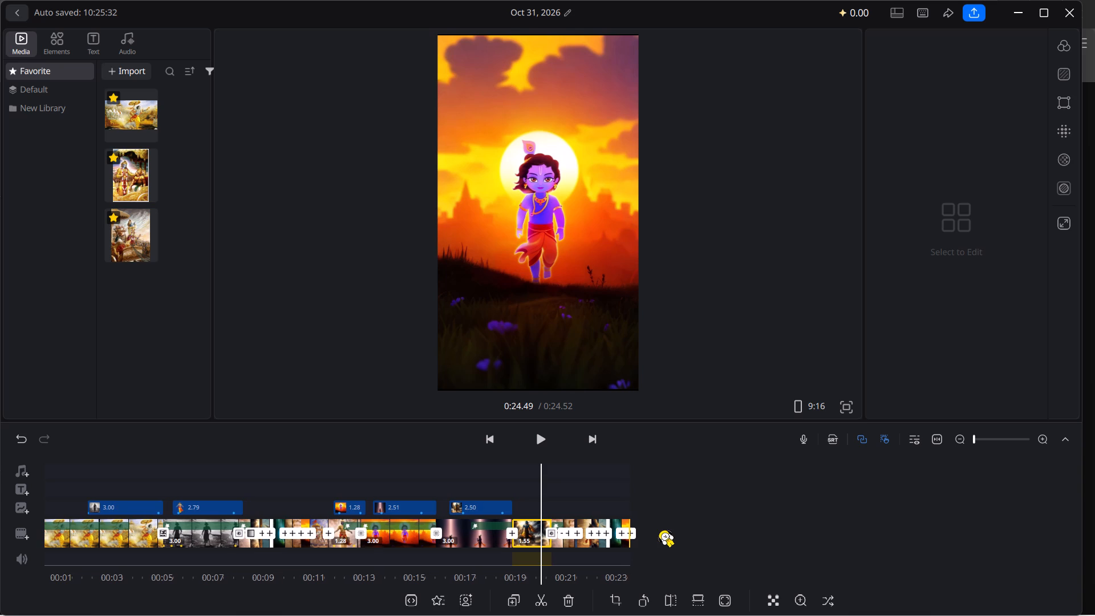
scroll(661, 532, "left", 2)
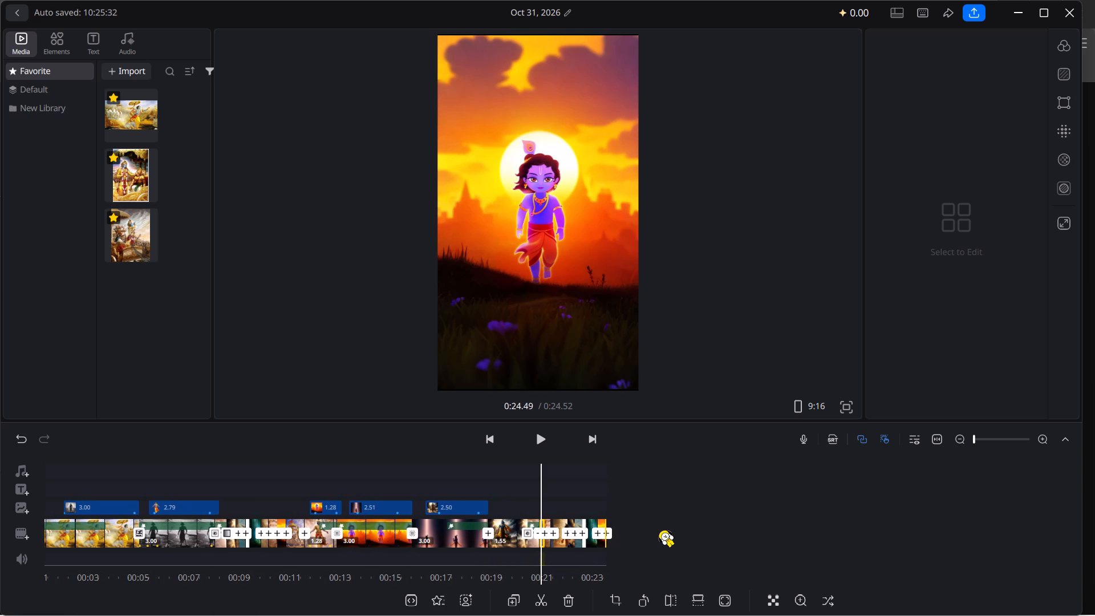
scroll(661, 532, "left", 1)
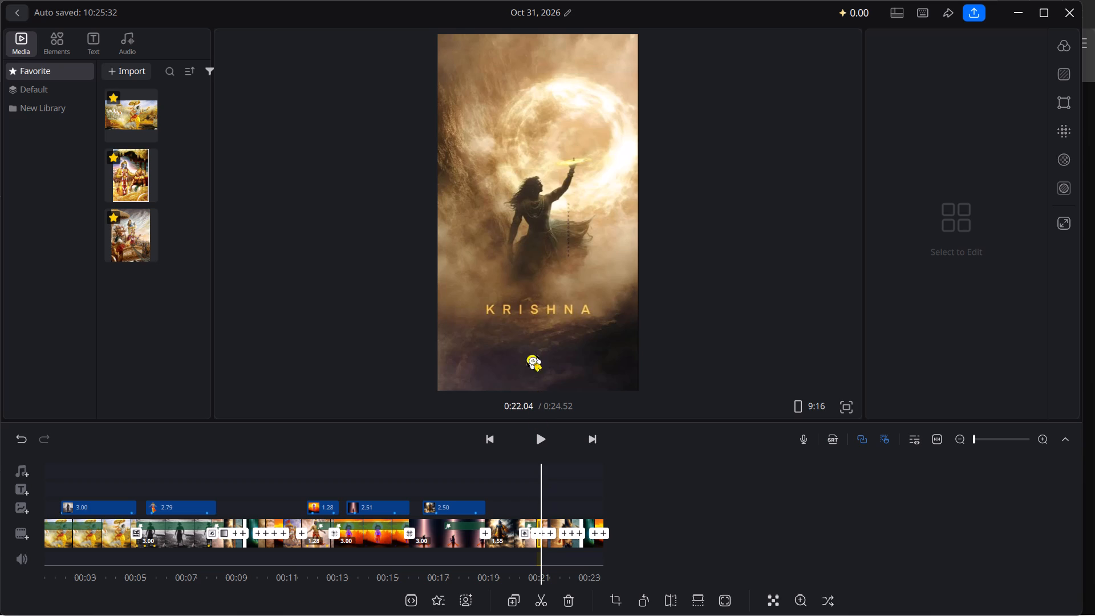
Lengthen the short clip of the silhouetted man with a horse, near 0:22, by about 0.06 seconds at its end.
left_click(525, 321)
left_click(541, 546)
double_click(537, 444)
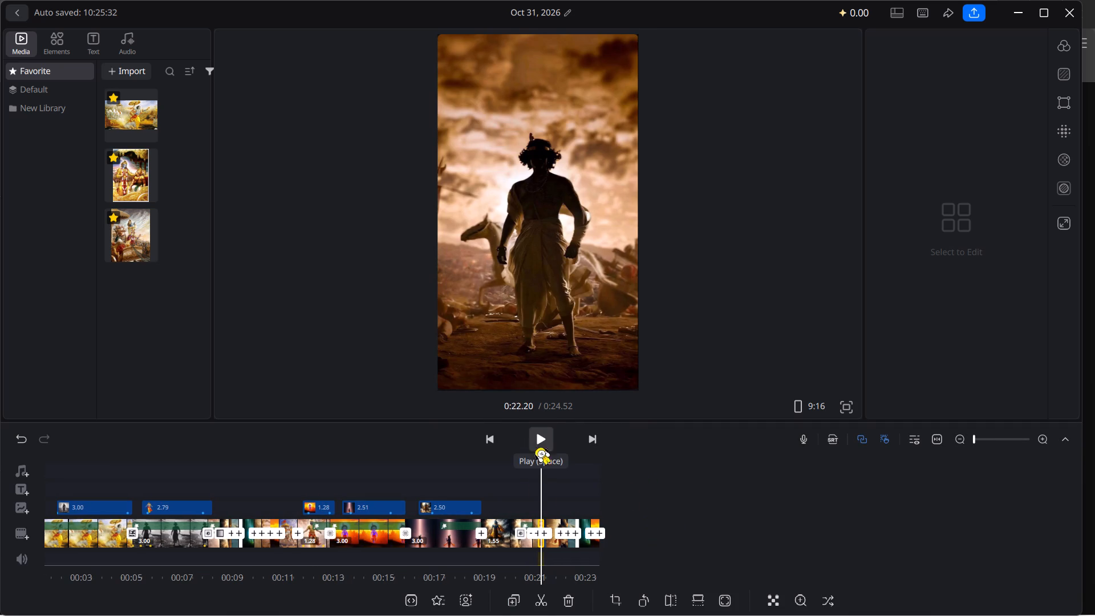
left_click(520, 281)
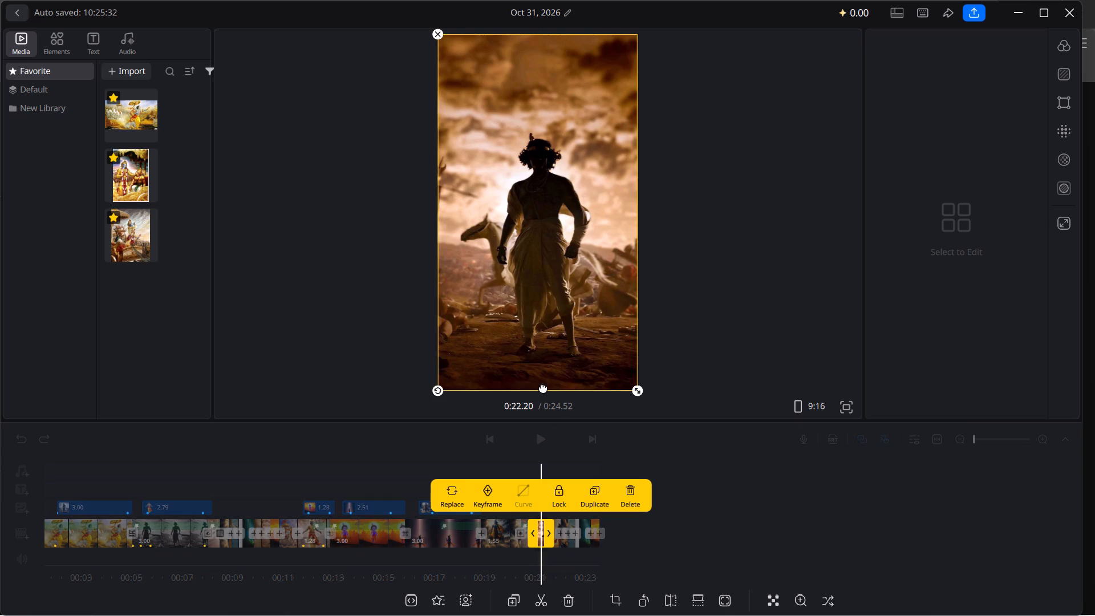
left_click(547, 528)
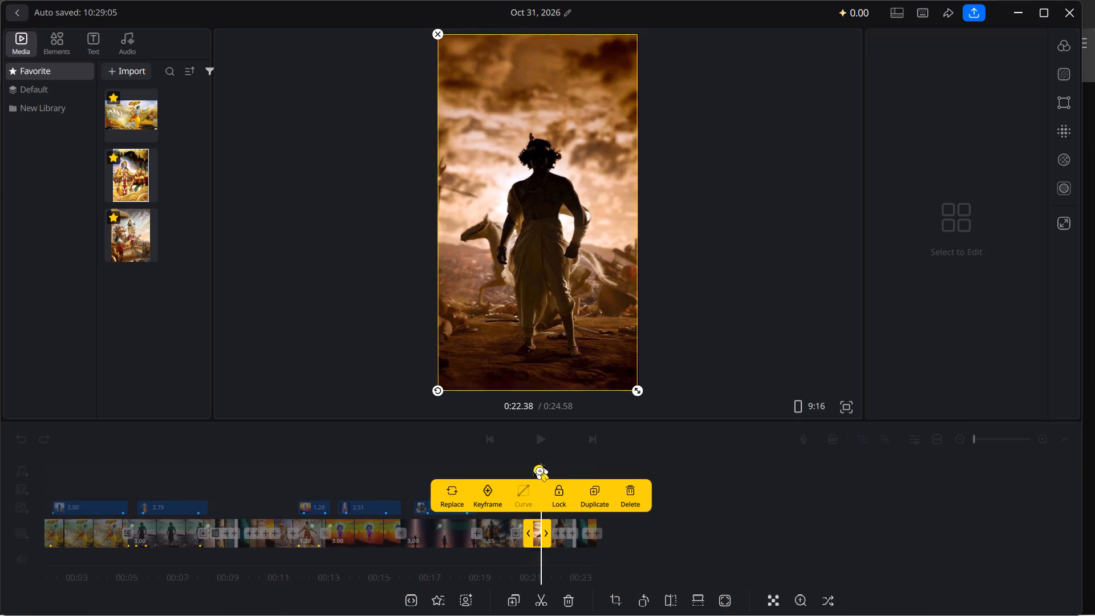
left_click(529, 444)
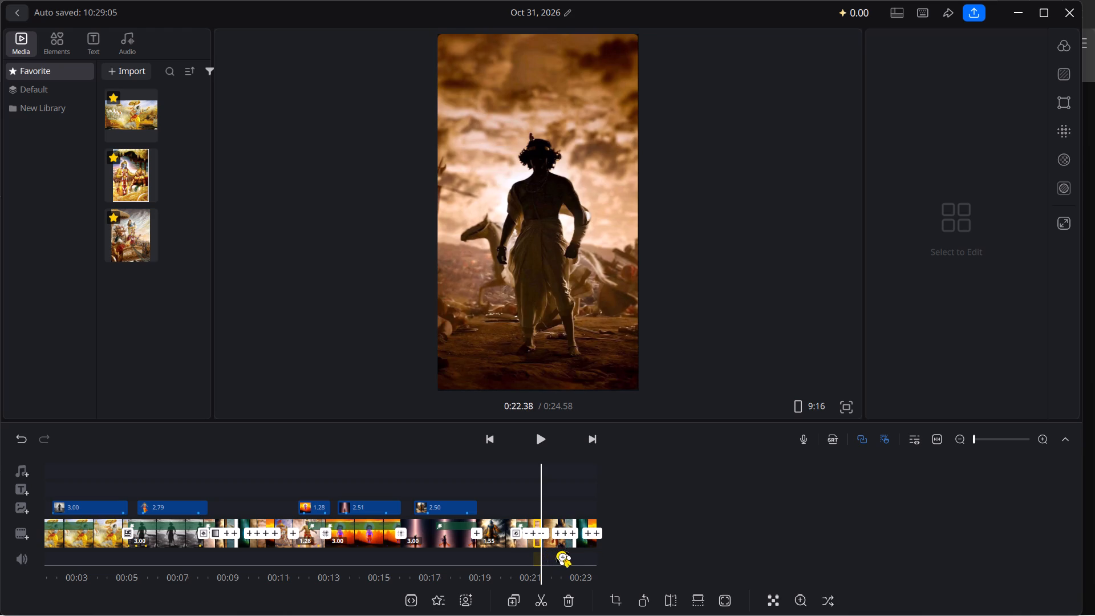
Lengthen the short clip of Krishna on a chariot under a golden vortex, near 0:23.3, by about 0.07 seconds.
left_click(558, 548)
scroll(546, 501, "left", 2)
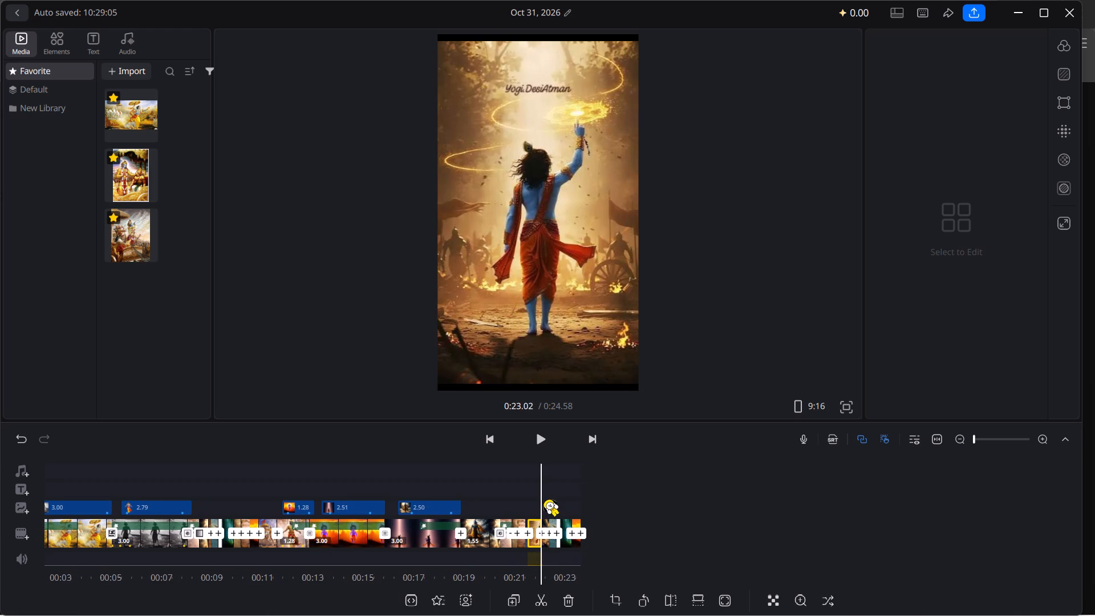
scroll(546, 501, "left", 2)
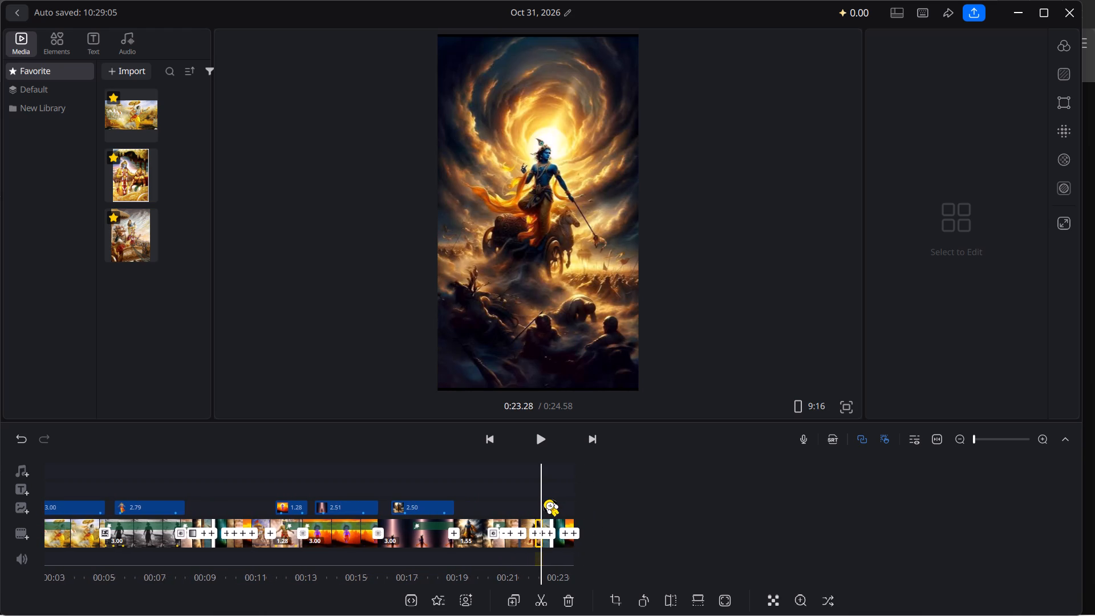
scroll(546, 501, "left", 2)
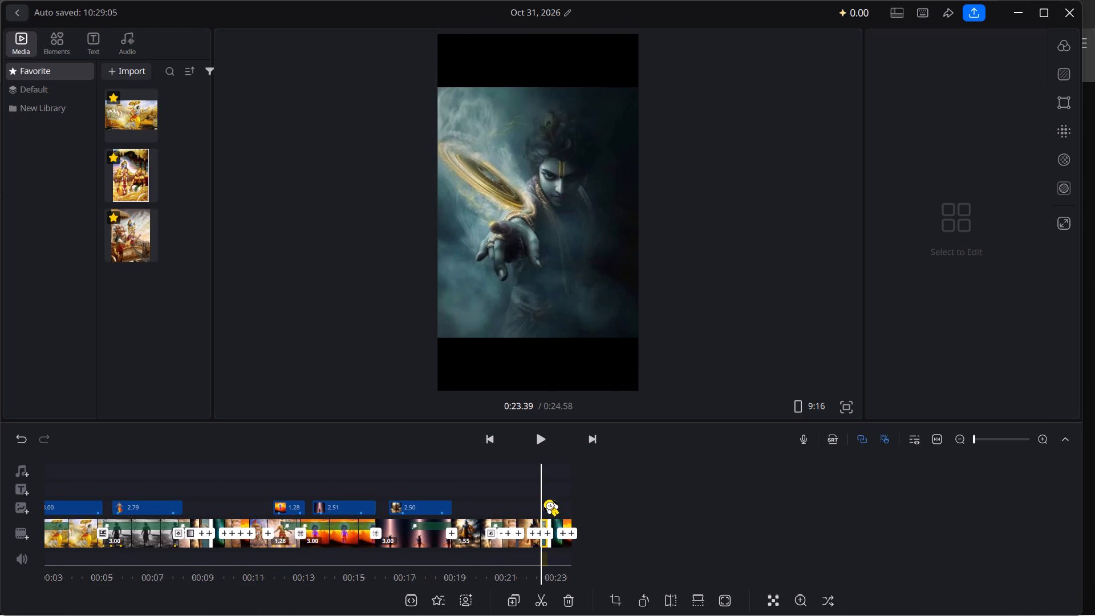
scroll(546, 501, "left", 2)
left_click(536, 303)
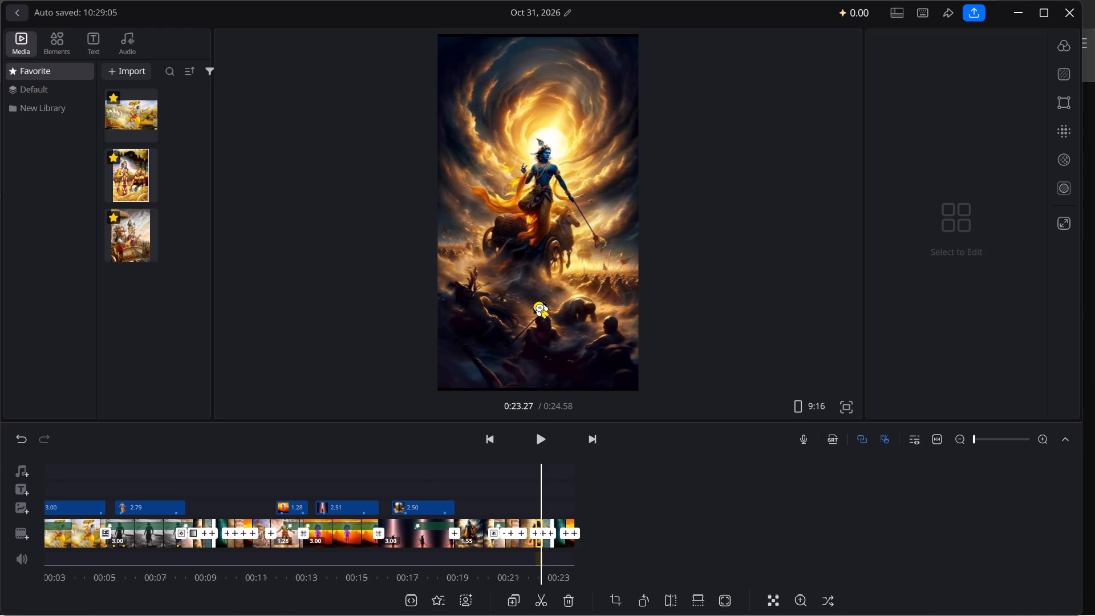
left_click(546, 538)
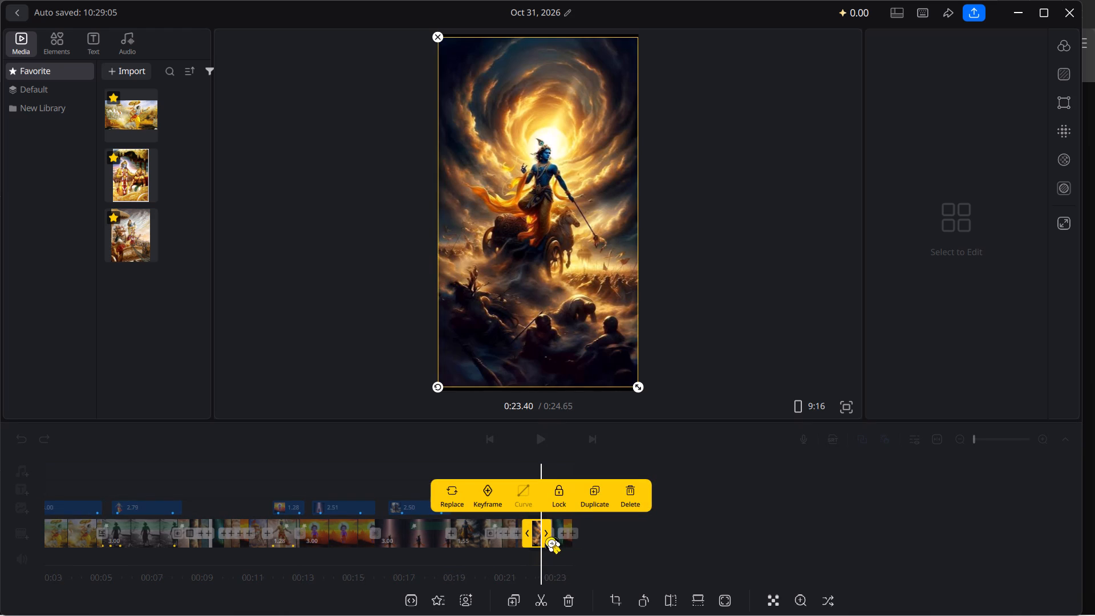
left_click(544, 443)
Lengthen the short clip of Krishna reaching out beneath a golden disc, near 0:23.6, by about 0.09 seconds.
double_click(543, 443)
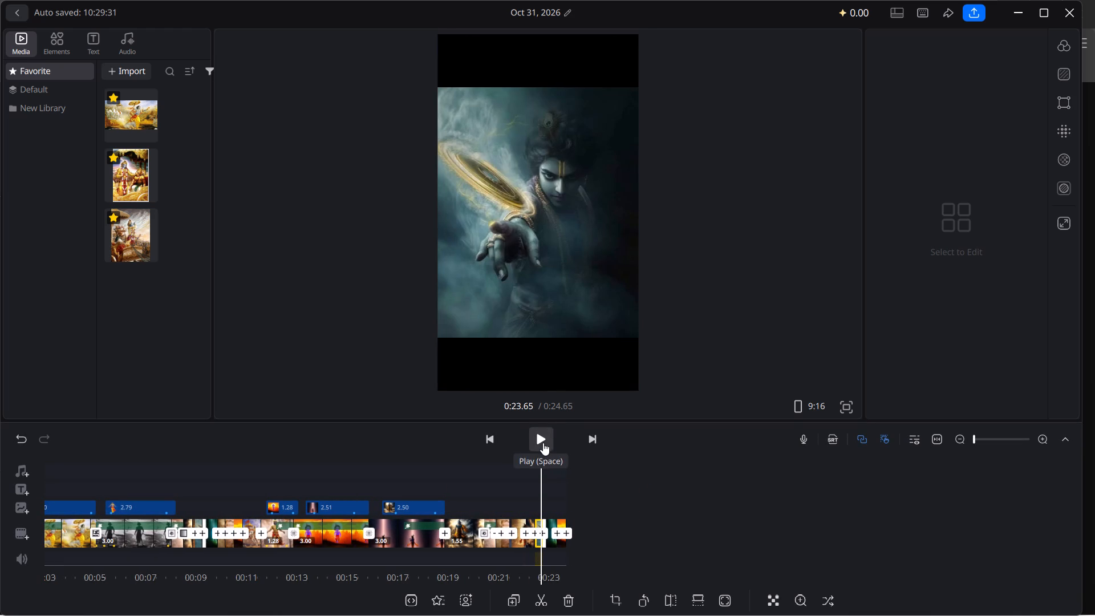
right_click(537, 372)
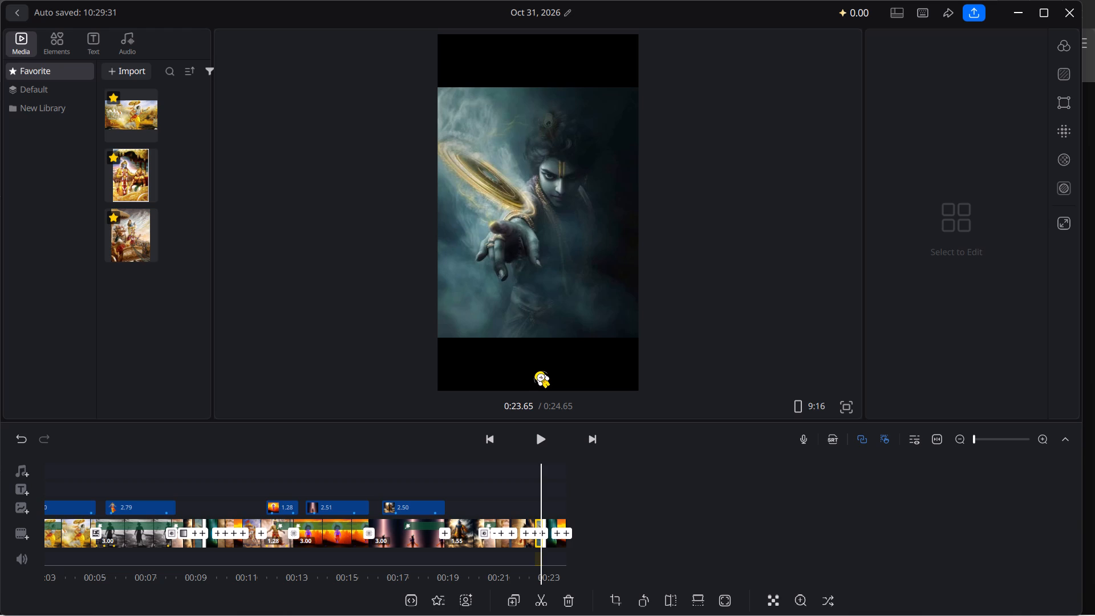
left_click(534, 320)
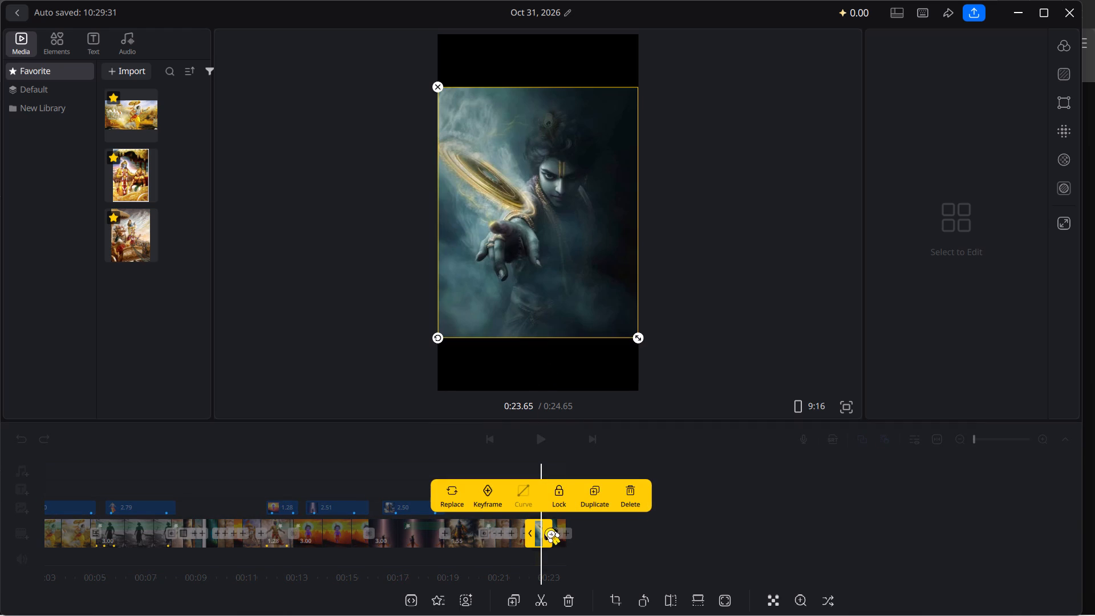
left_click(546, 530)
left_click(544, 391)
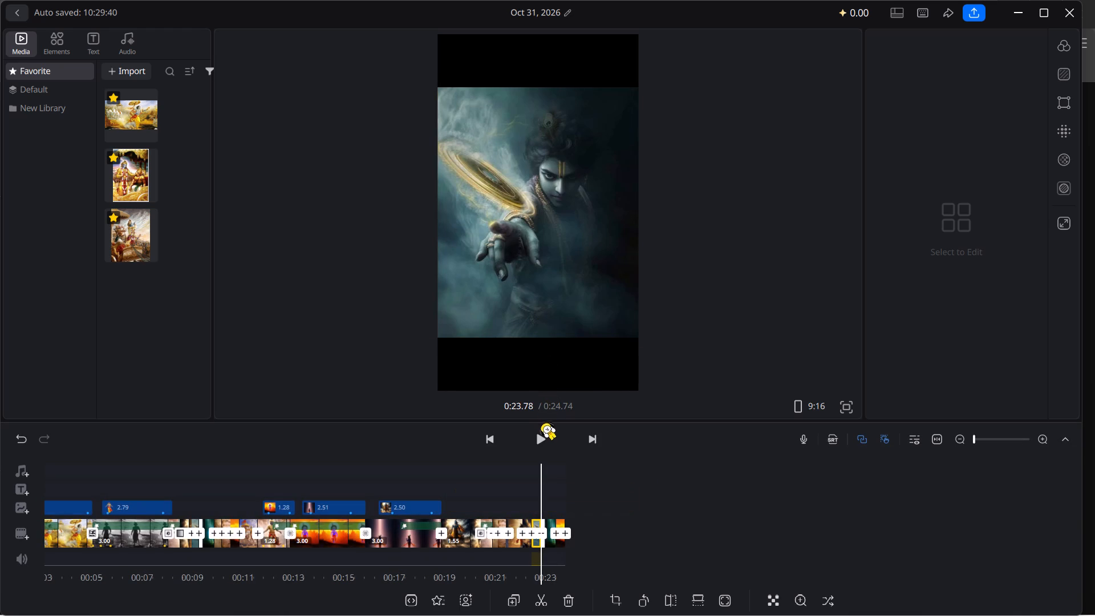
Play the video to its end and replay it, stopping briefly at each short clip between 0:09 and 0:12 to check the timing.
left_click(540, 425)
left_click(536, 434)
left_click(536, 434)
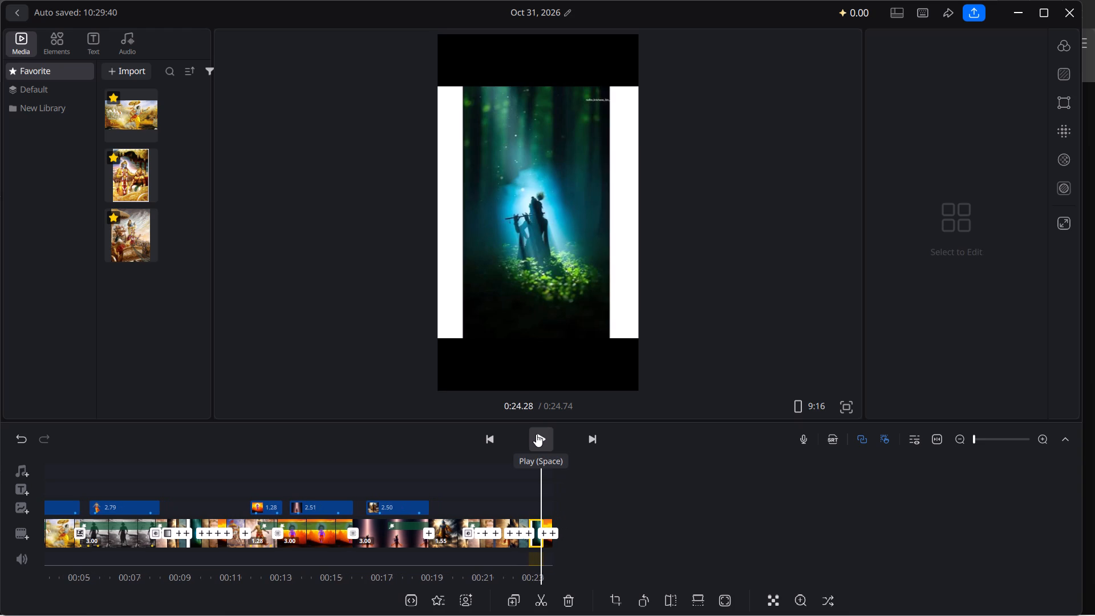
left_click(536, 434)
left_click(536, 434)
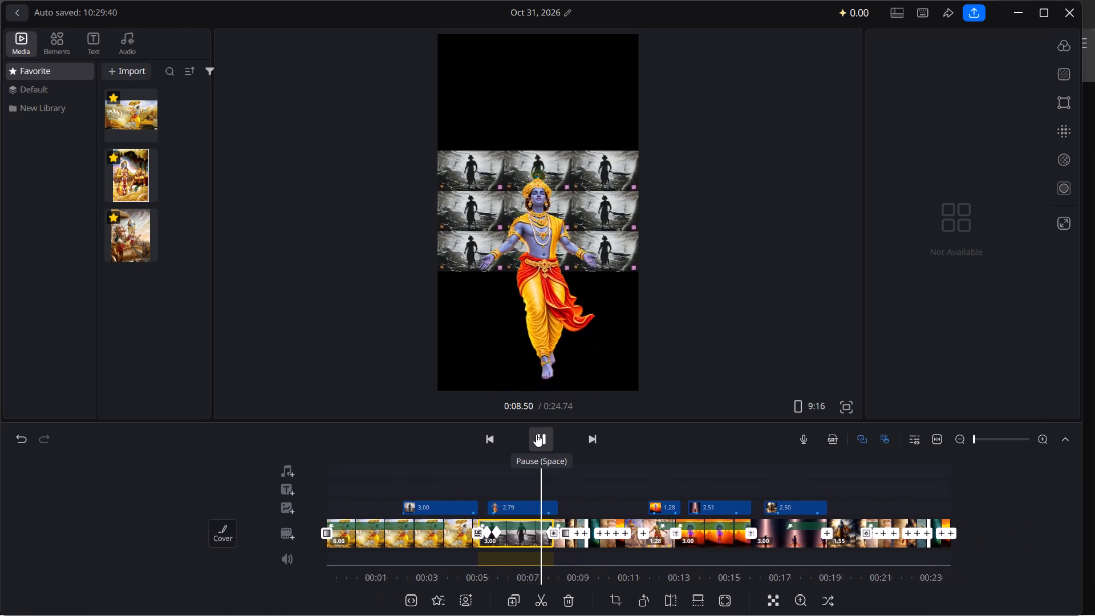
left_click(536, 434)
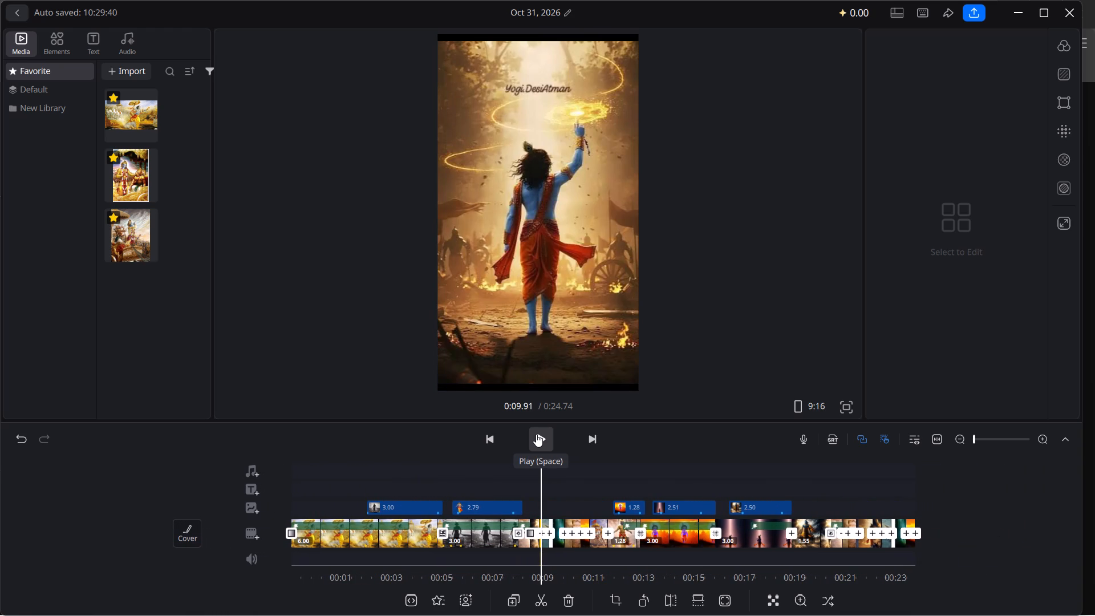
double_click(536, 434)
double_click(537, 440)
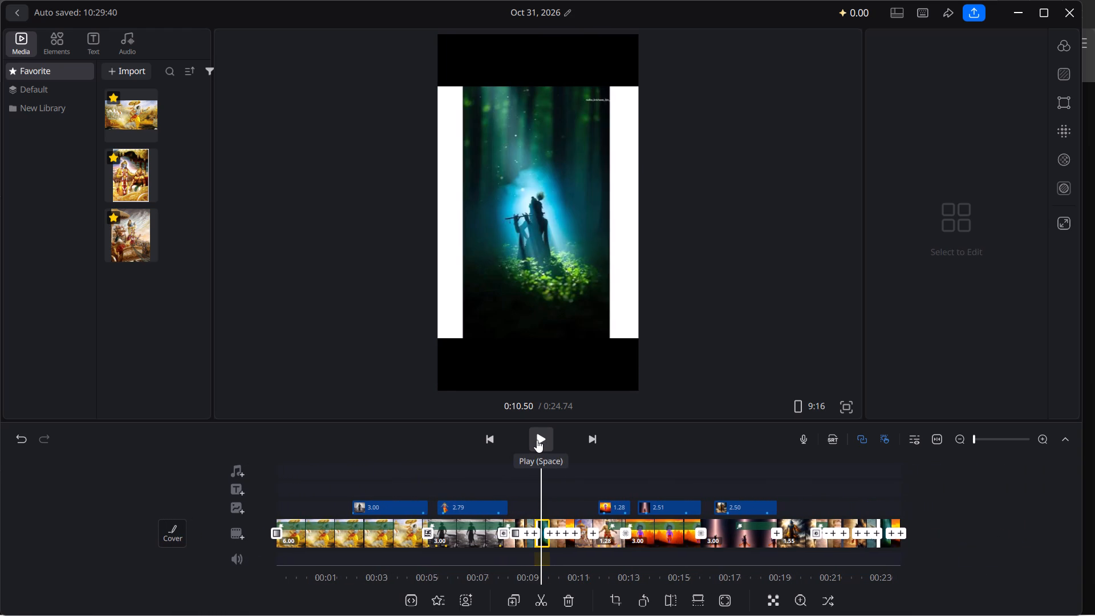
double_click(537, 440)
double_click(537, 440)
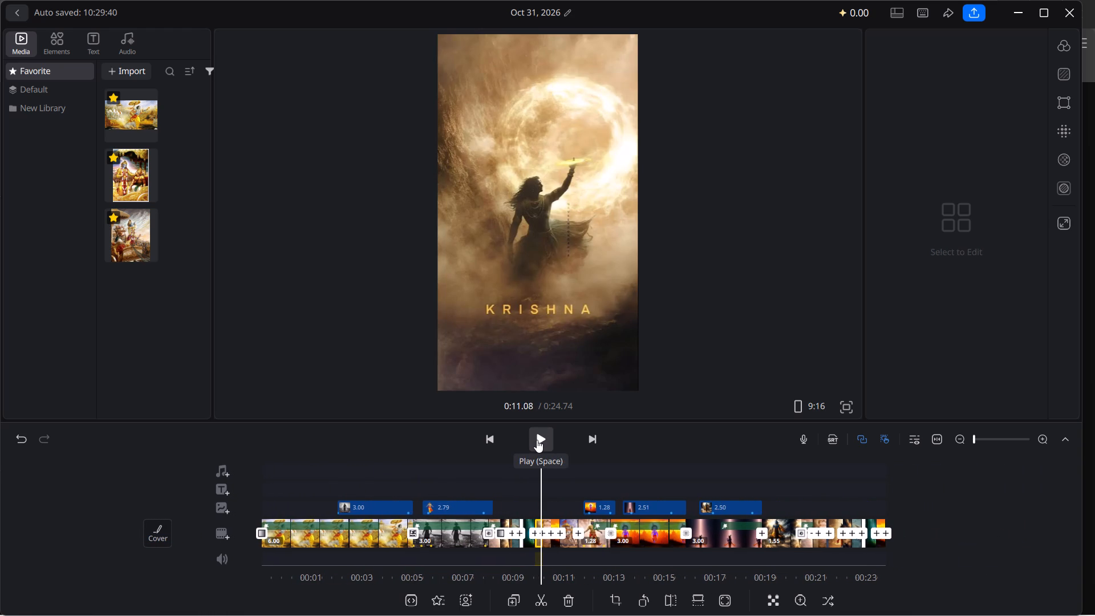
double_click(537, 440)
double_click(537, 440)
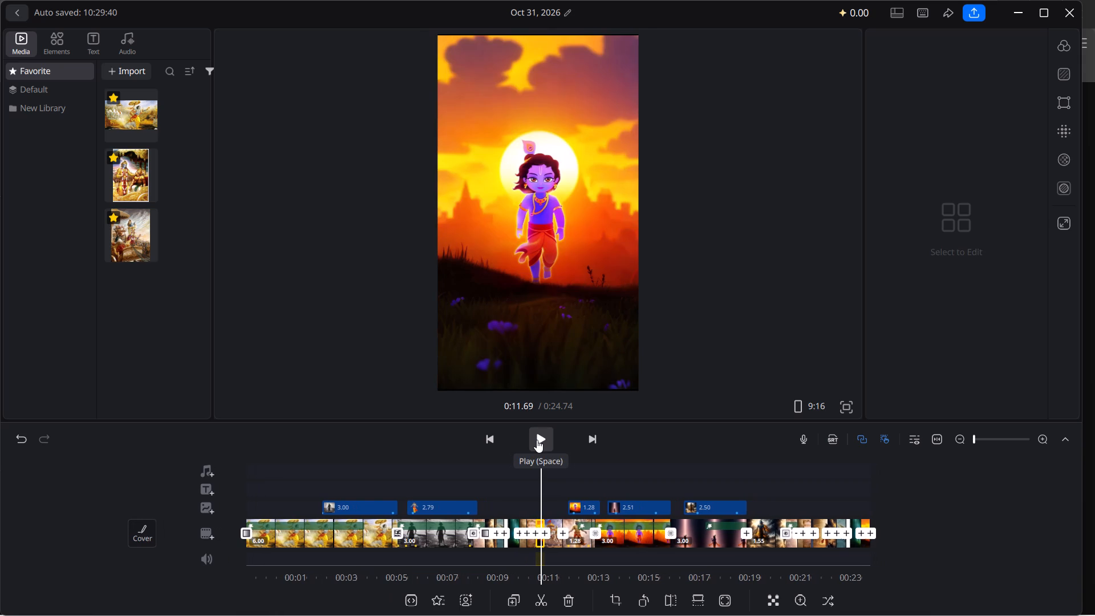
double_click(537, 440)
left_click(537, 440)
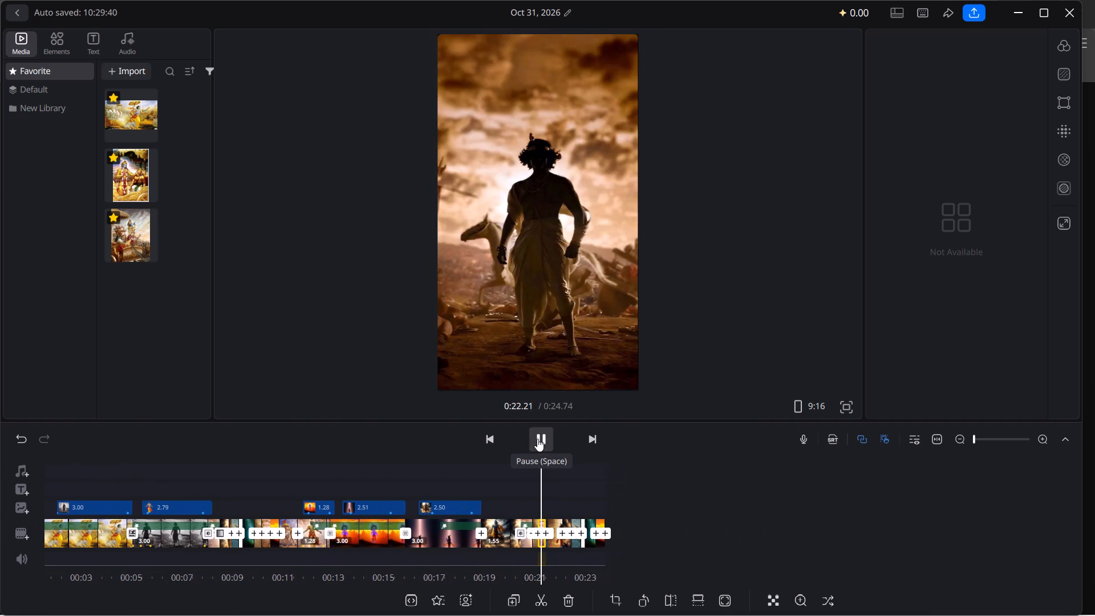
Lengthen the short clip of blue Krishna holding up a disc, near 0:22.4, by about 0.2 seconds at its end.
left_click(537, 440)
left_click(507, 227)
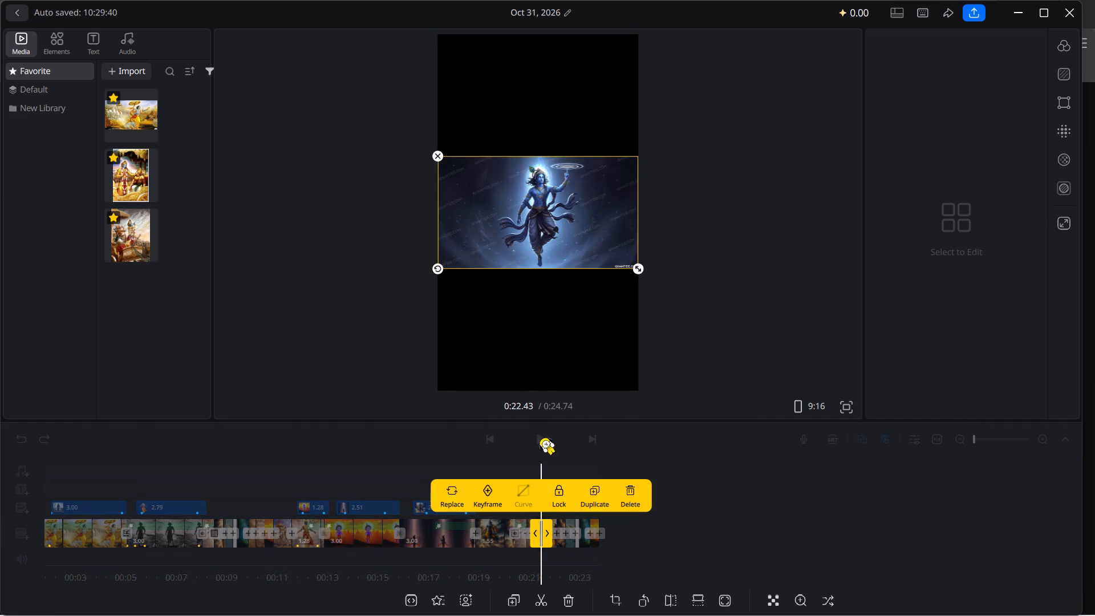
left_click_drag(545, 532, 547, 530)
left_click_drag(547, 530, 550, 530)
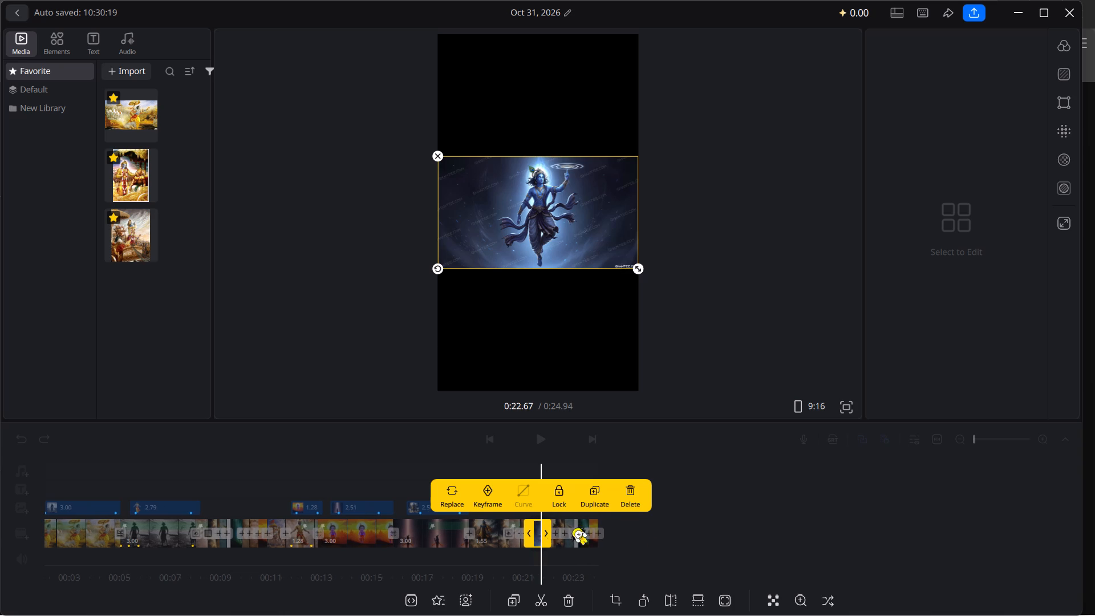
left_click(691, 546)
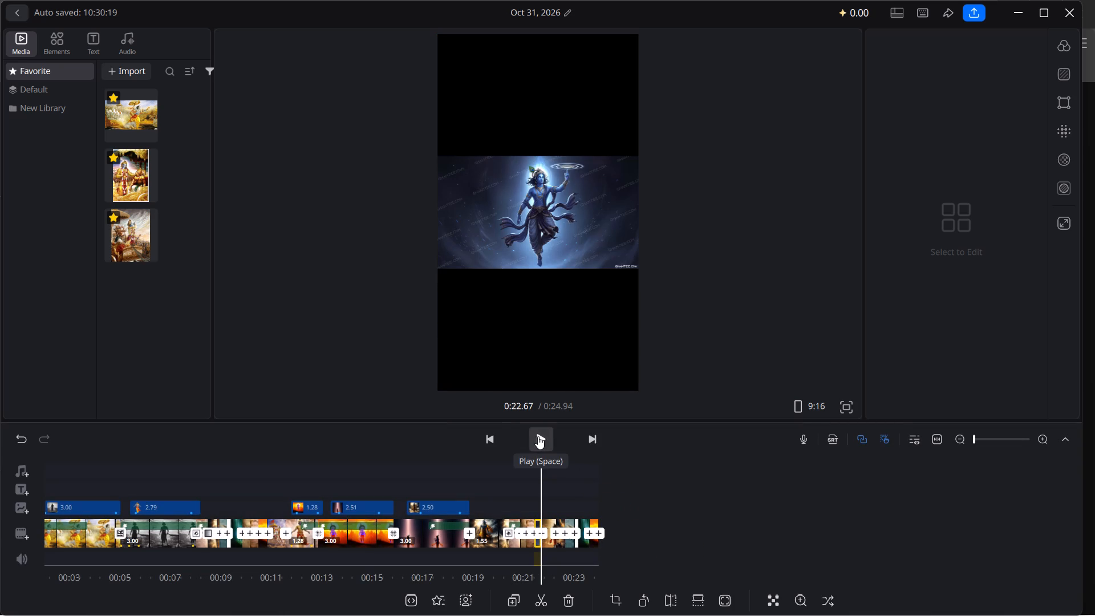
Insert the image a947a91460026dff8058094db4ec2b52.jpg, Krishna with a flute under a pink light beam, before the blue Krishna clip near 0:22.7.
left_click(27, 533)
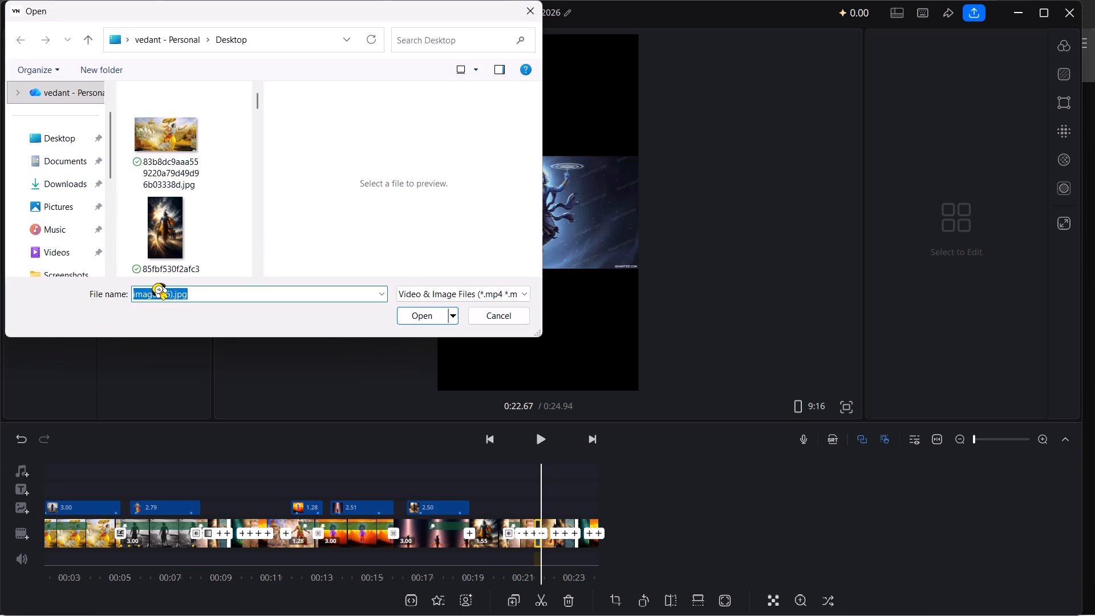
scroll(169, 232, "down", 3)
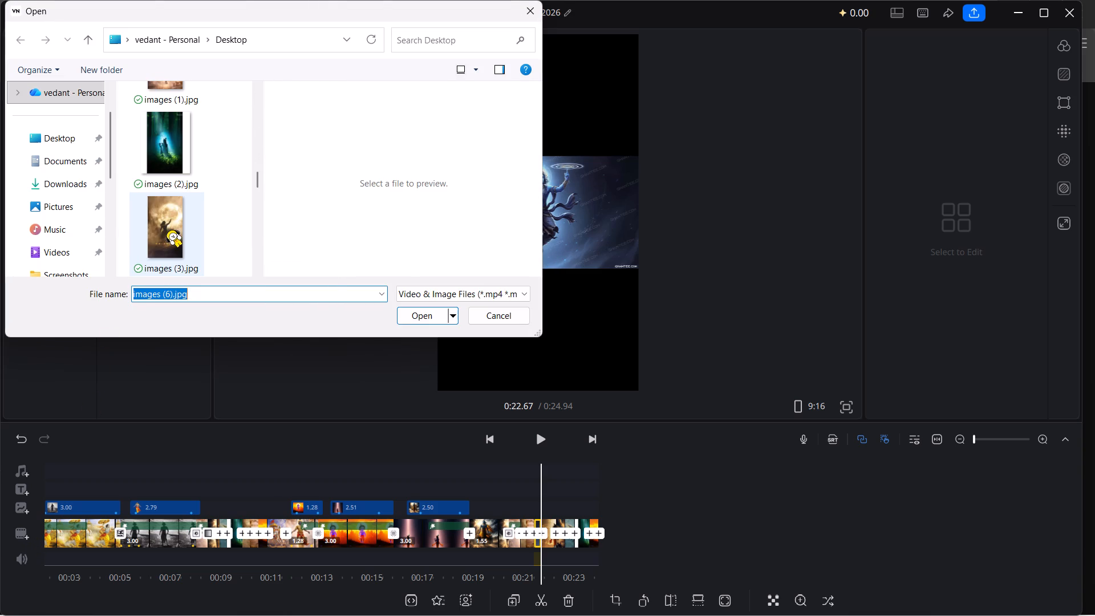
scroll(169, 232, "up", 1)
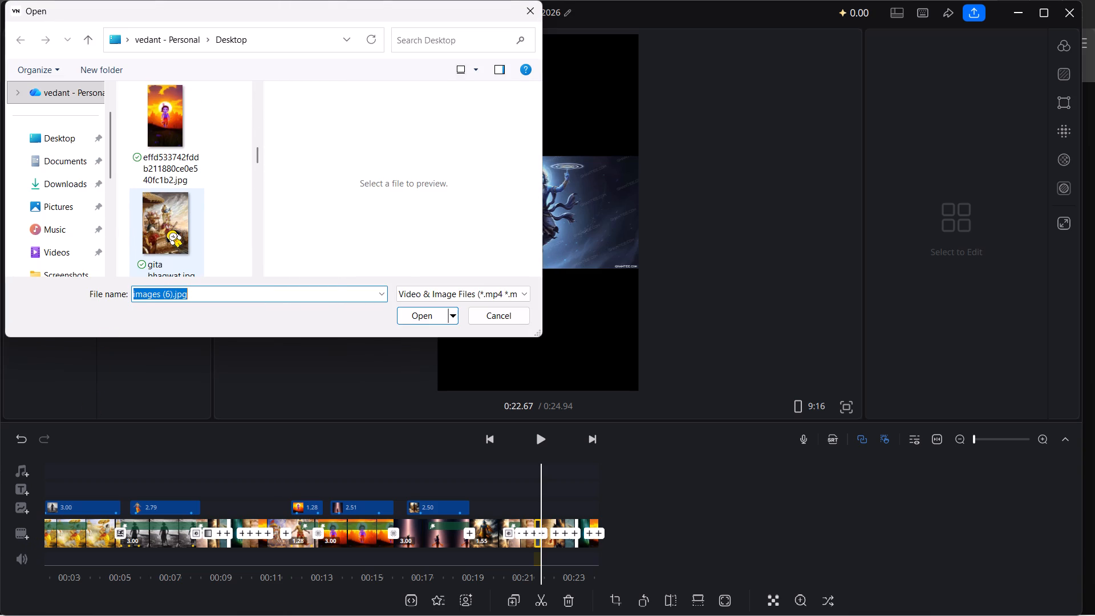
scroll(169, 232, "up", 2)
scroll(169, 232, "down", 2)
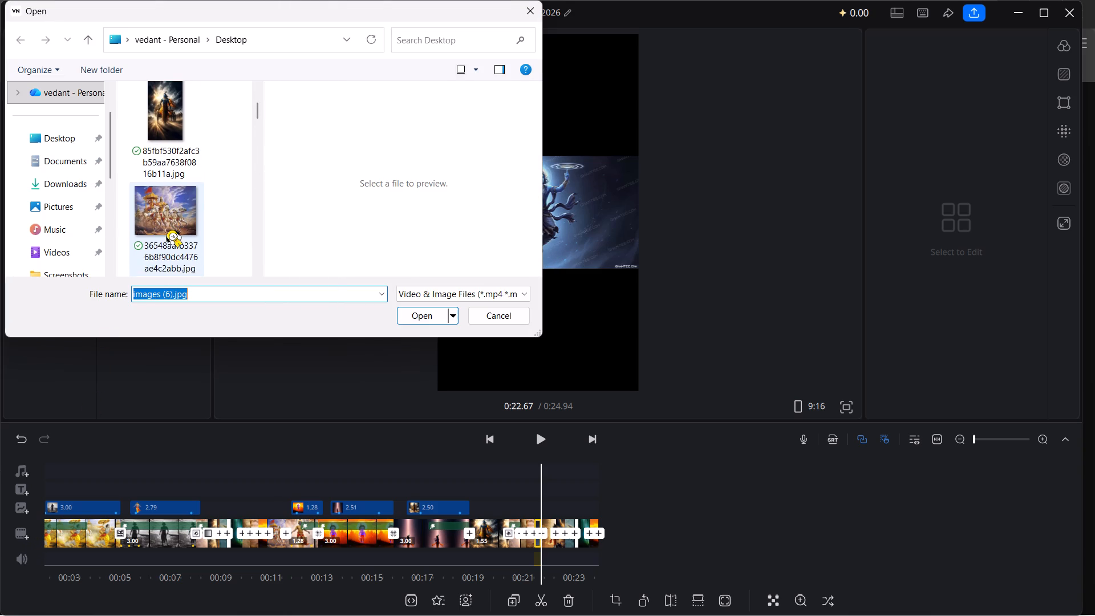
scroll(169, 232, "down", 1)
left_click(169, 232)
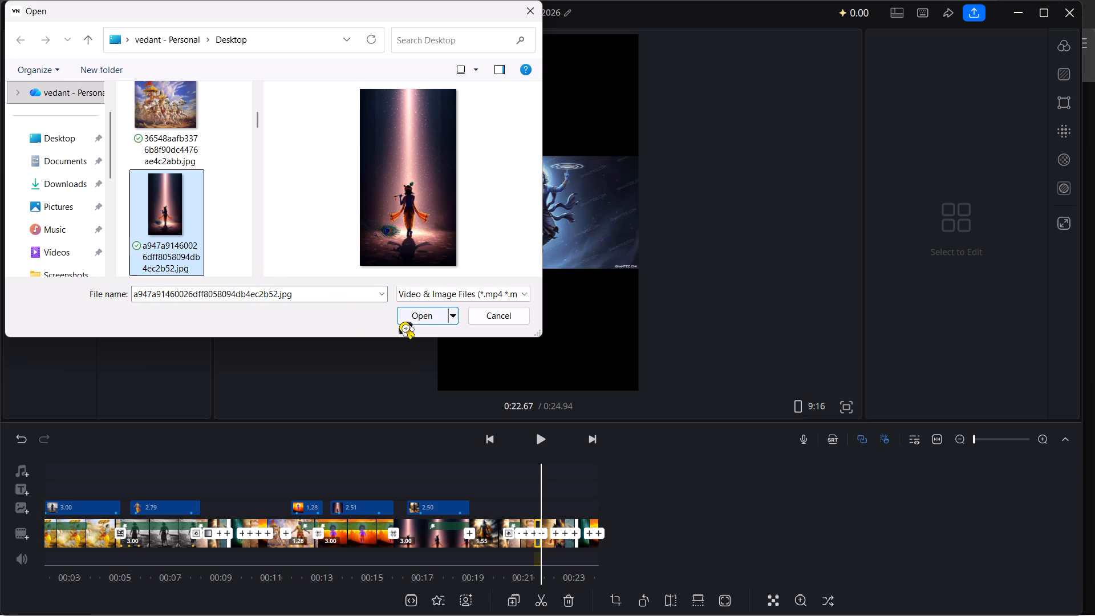
left_click(408, 317)
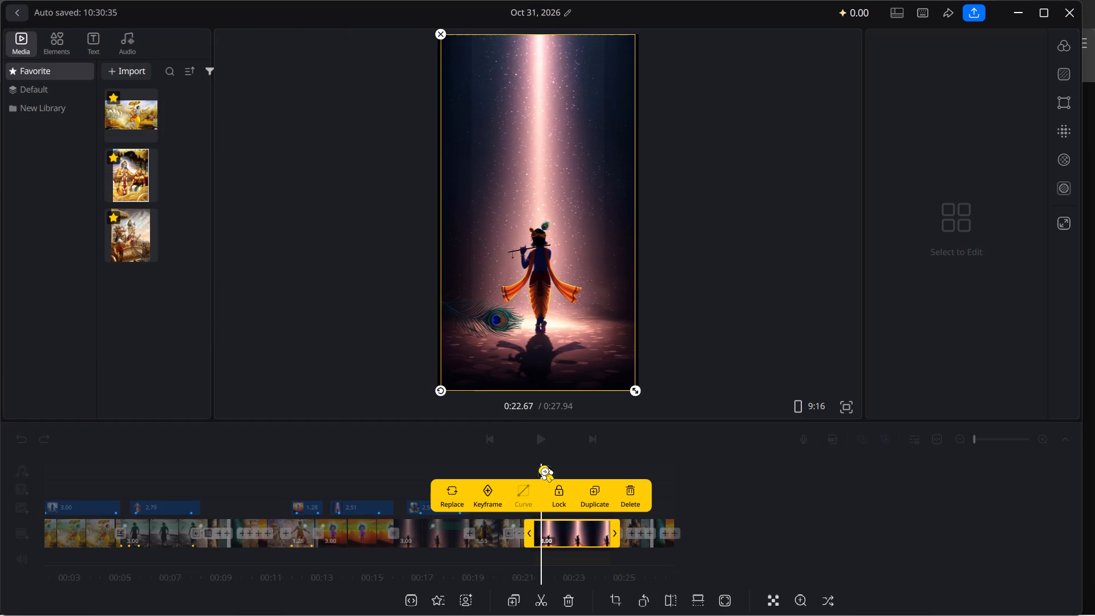
Shorten the inserted pink light beam clip to about 0.33 seconds from its end.
left_click_drag(611, 544, 579, 541)
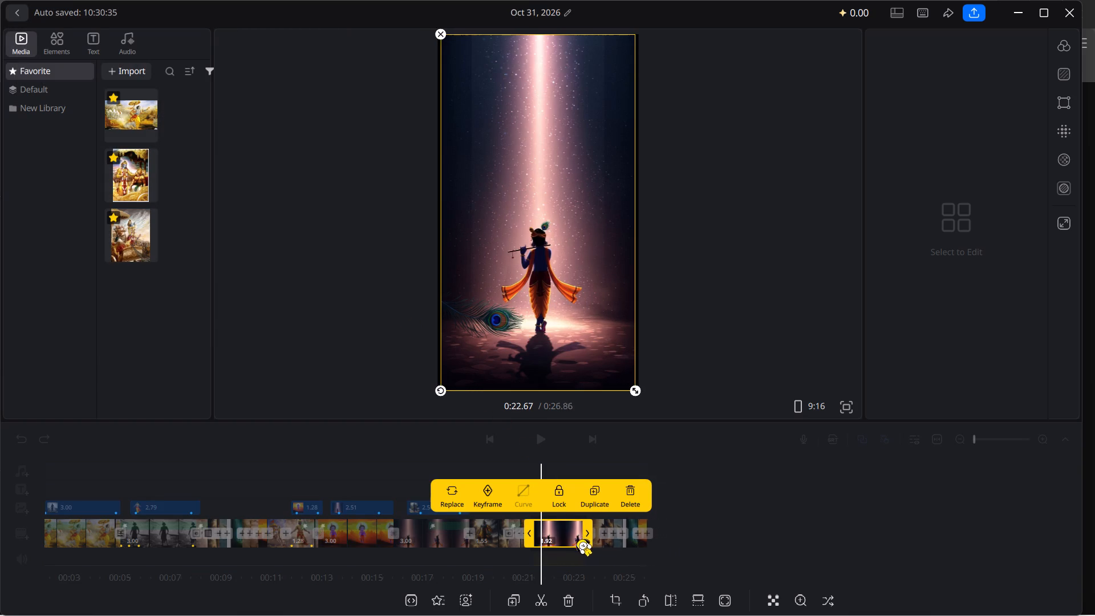
left_click_drag(579, 541, 544, 556)
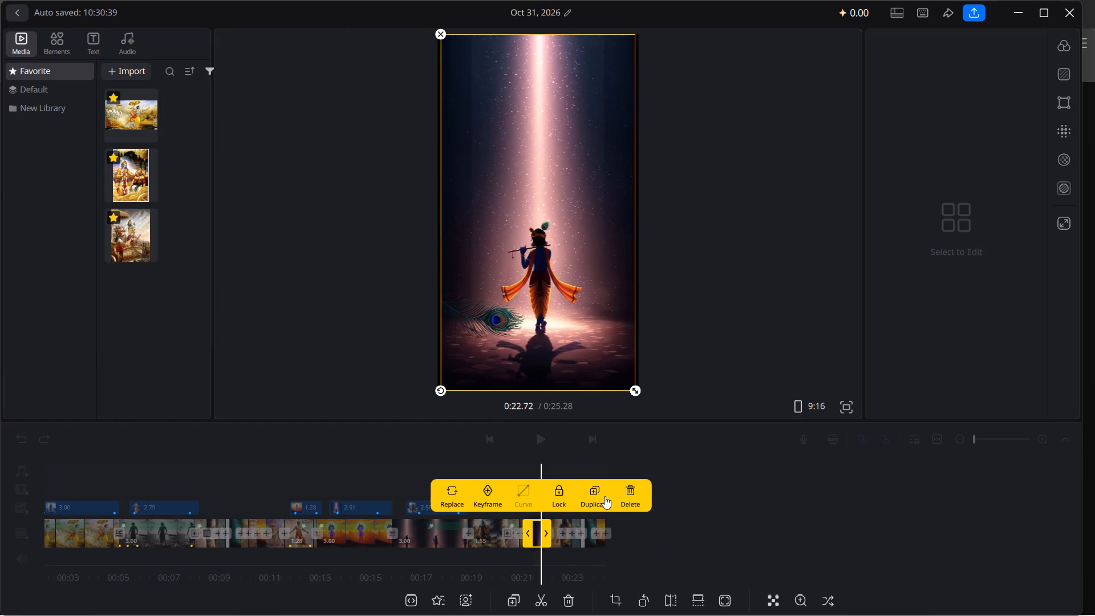
Duplicate the short pink light beam clip and move the copy to just before the green forest clip in the earlier fast-cut section.
left_click(607, 495)
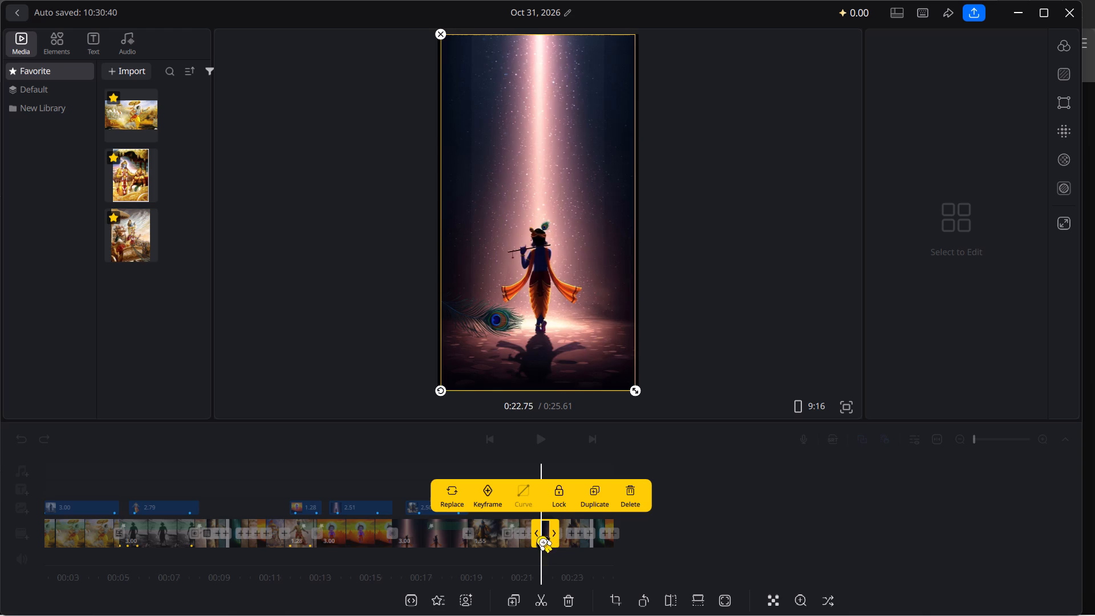
left_click_drag(545, 540, 188, 557)
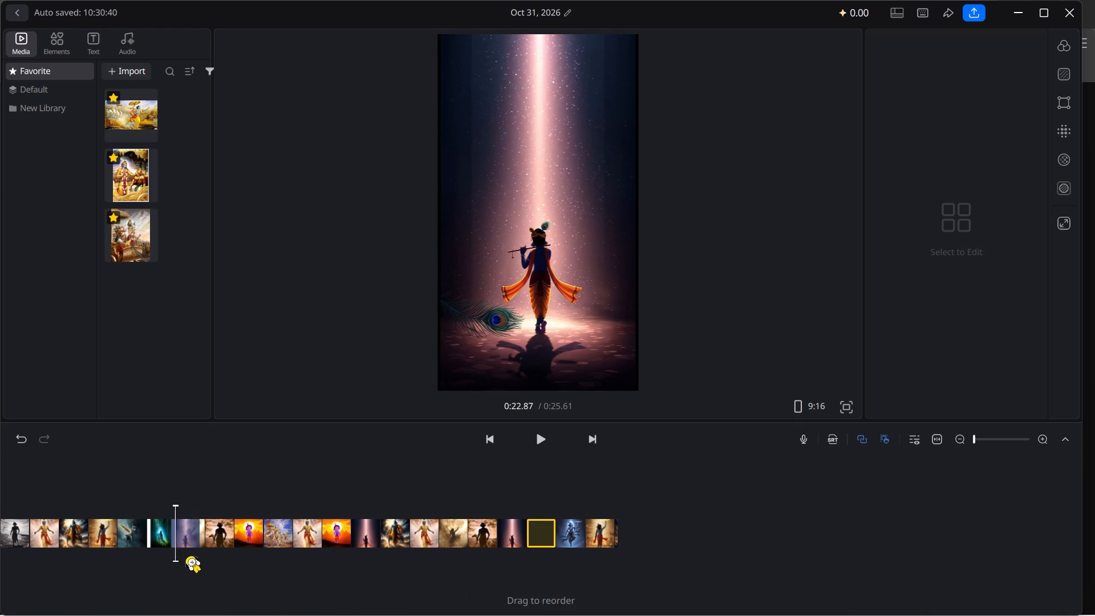
left_click_drag(188, 557, 164, 557)
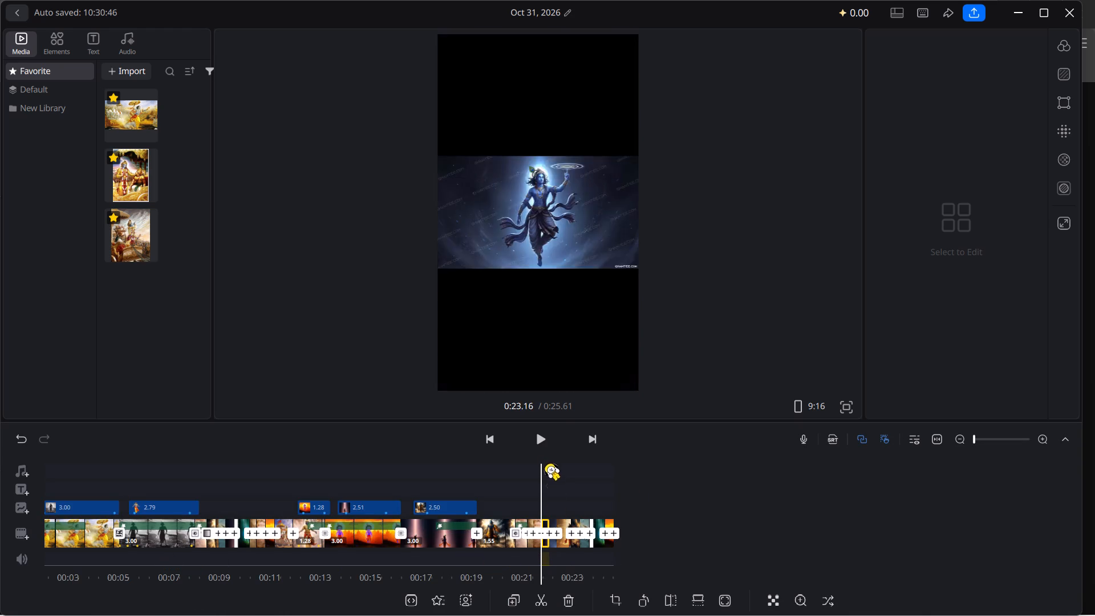
Duplicate the blue Krishna with disc clip near 0:23.1 and move the copy between the earlier pink light beam and green forest clips.
double_click(542, 443)
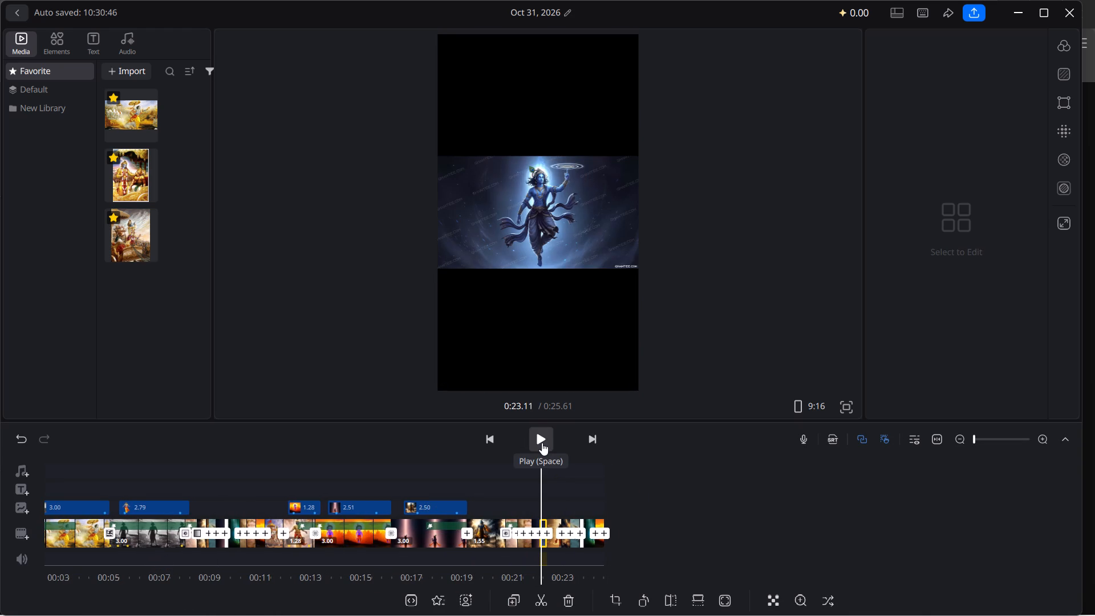
left_click(531, 311)
left_click(527, 219)
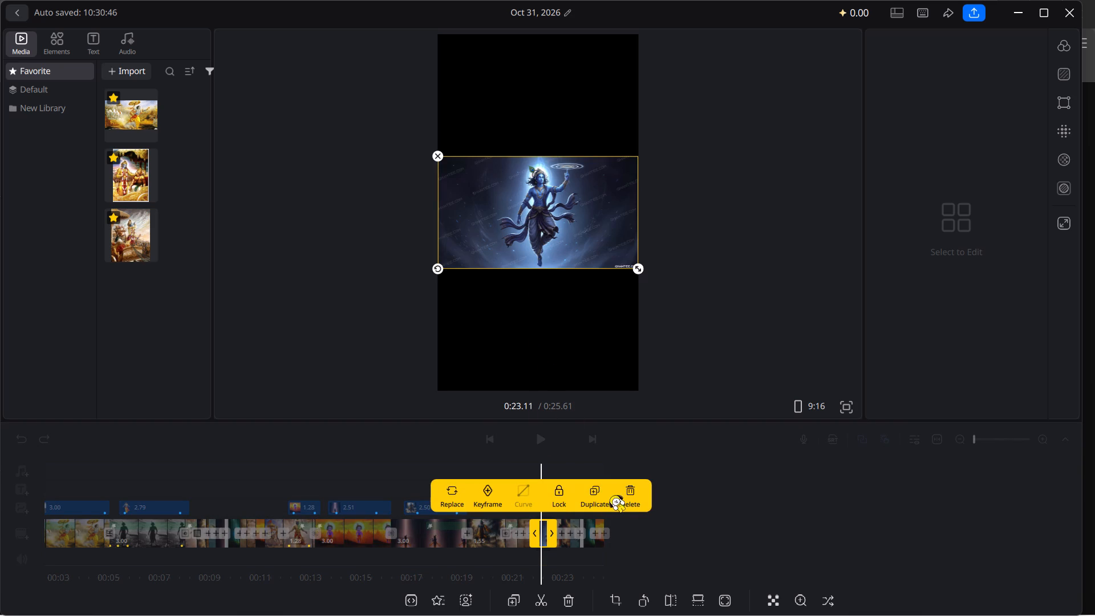
left_click(601, 495)
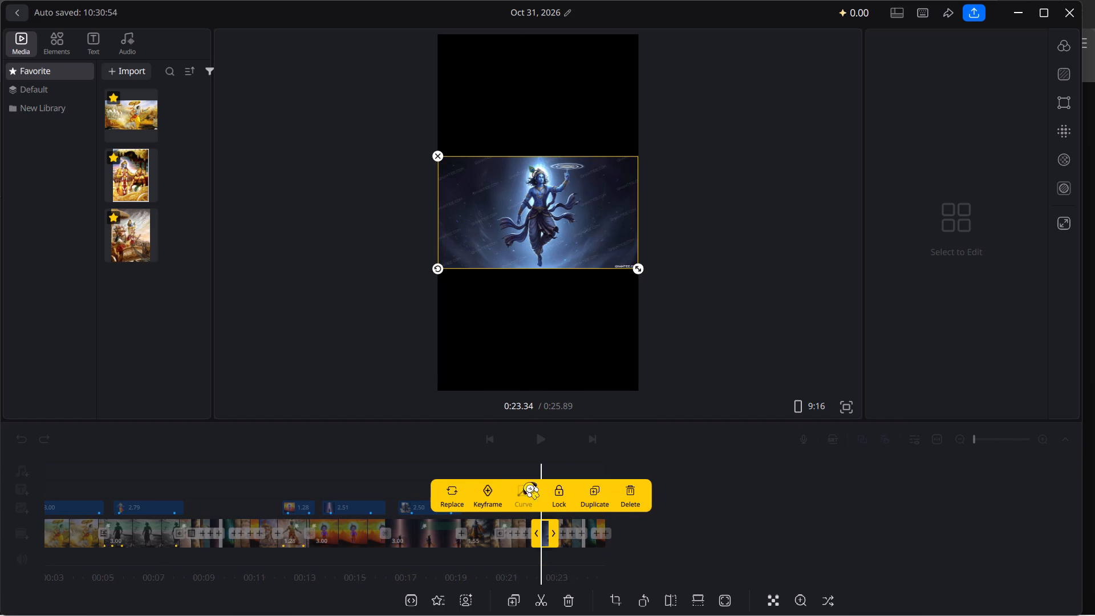
left_click_drag(545, 530, 413, 545)
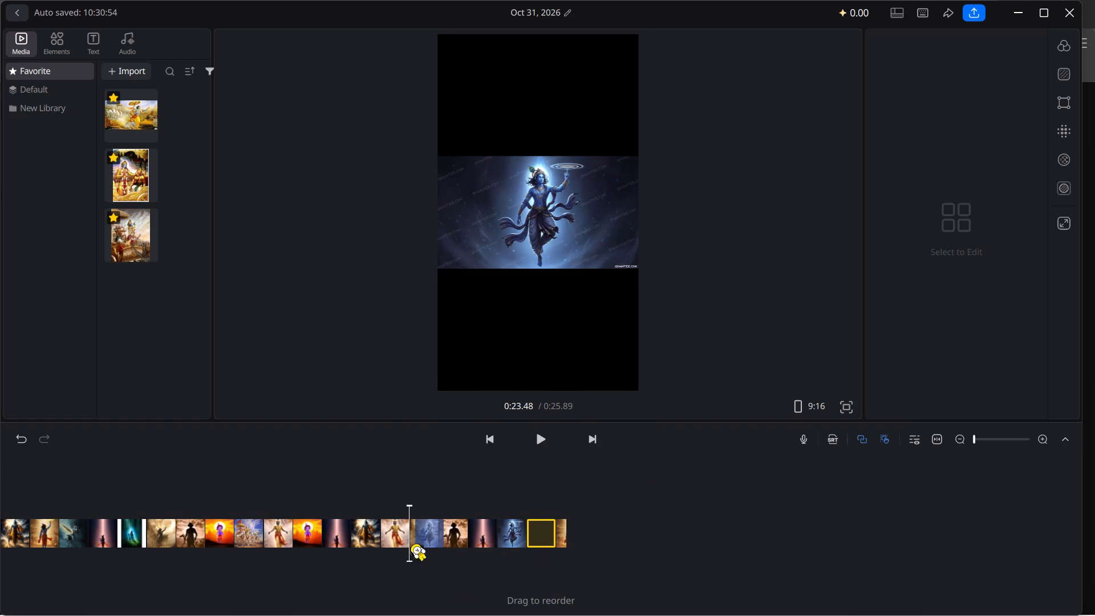
left_click_drag(413, 545, 128, 554)
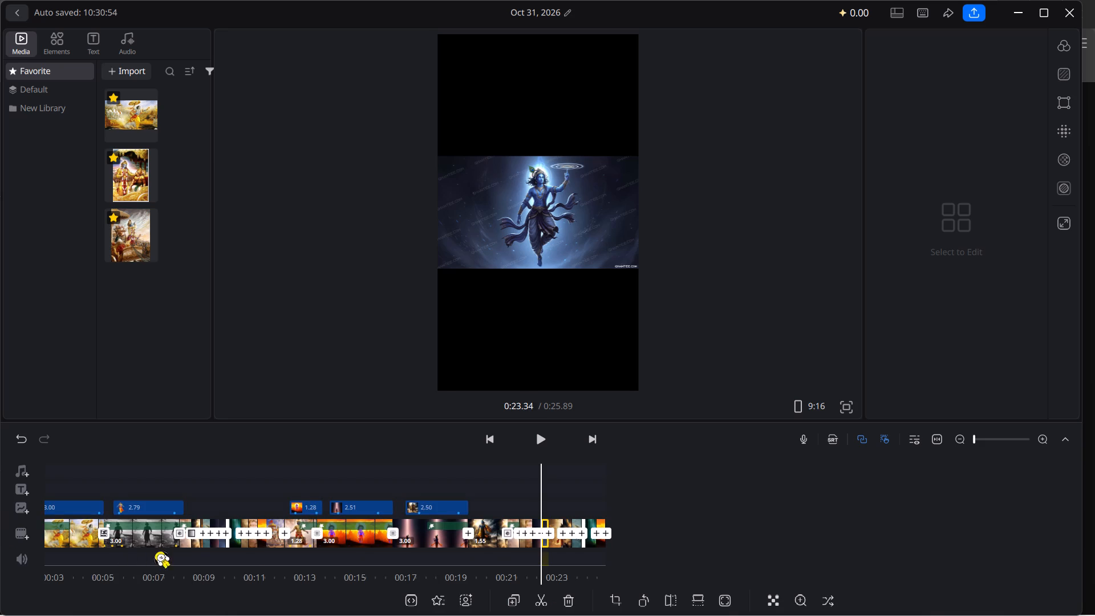
Duplicate the clip of Krishna with a raised arm and golden rings, near 0:24, and move the copy directly after the green forest clip.
left_click(543, 446)
left_click(543, 446)
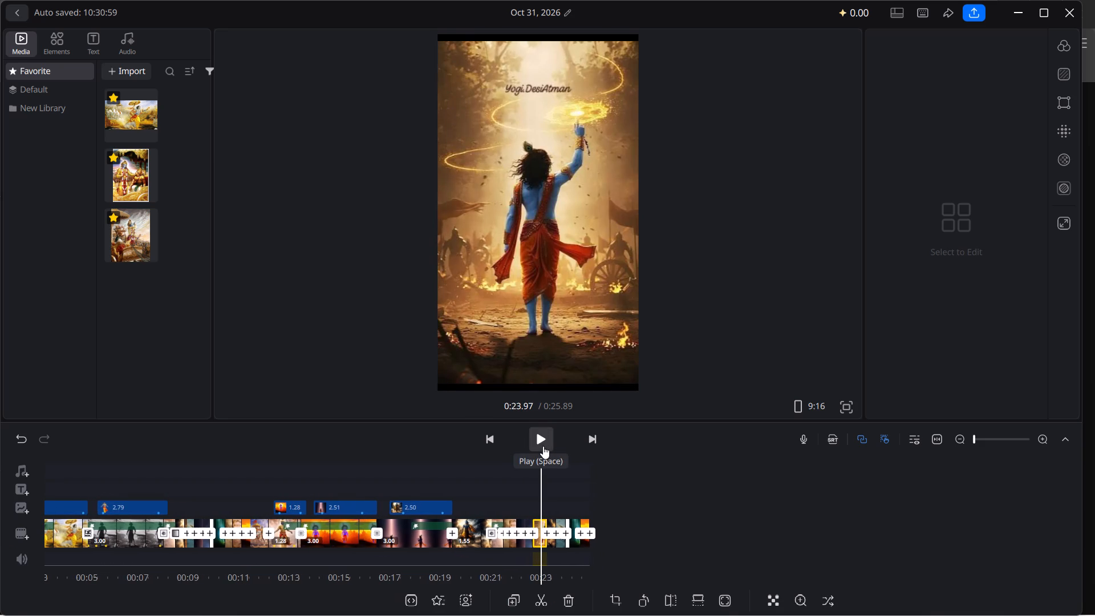
left_click(540, 320)
left_click(589, 492)
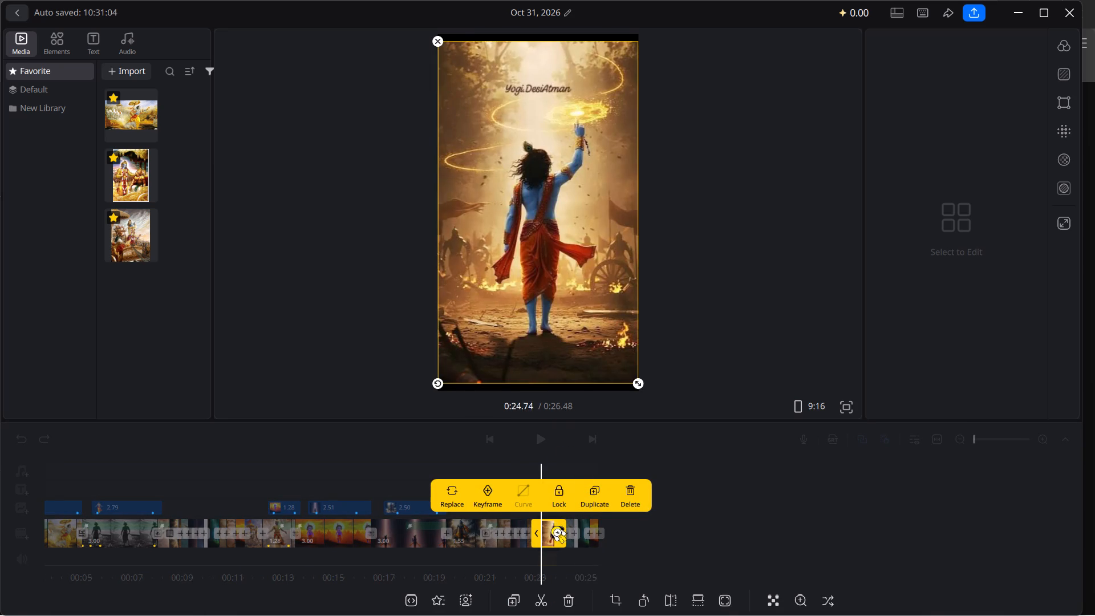
left_click_drag(550, 529, 169, 578)
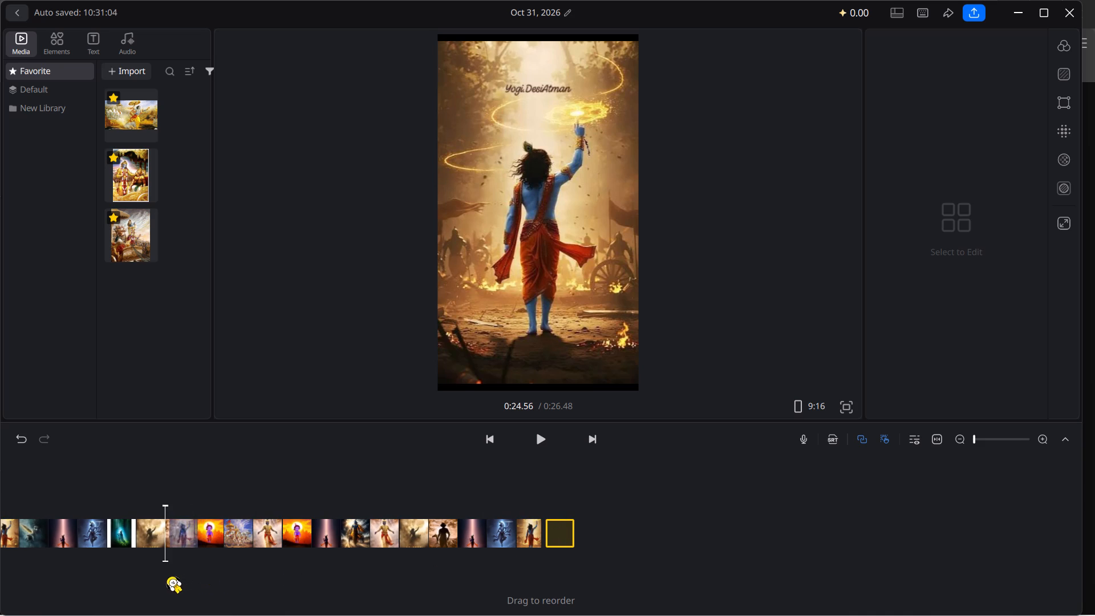
left_click_drag(169, 578, 144, 582)
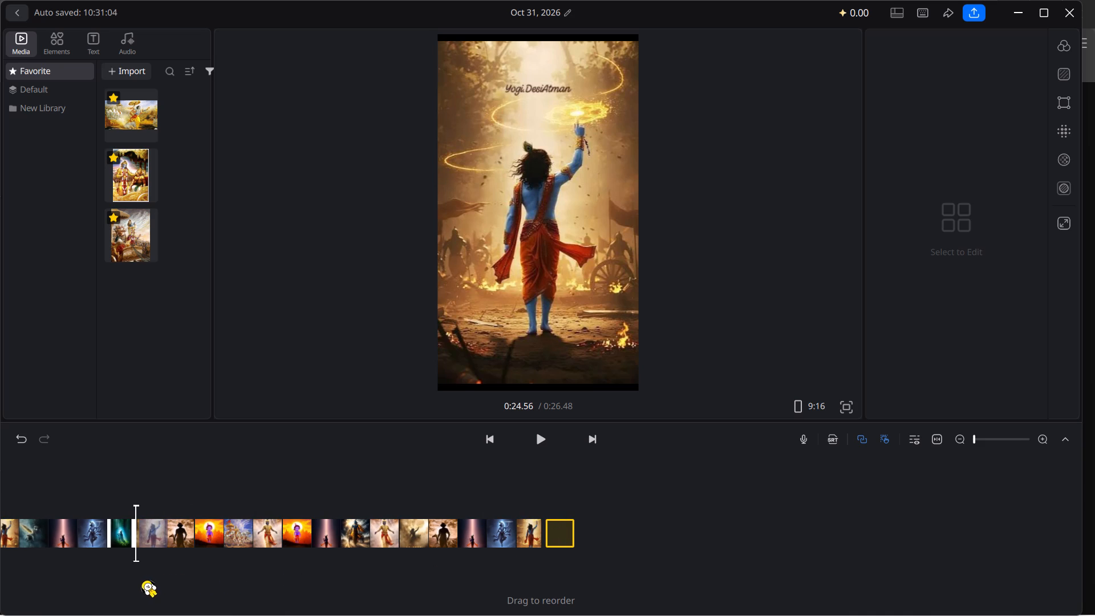
left_click_drag(144, 582, 145, 585)
Duplicate the chariot under a golden vortex clip near 0:25 and move the copy directly after the earlier raised-arm Krishna copy.
left_click(549, 437)
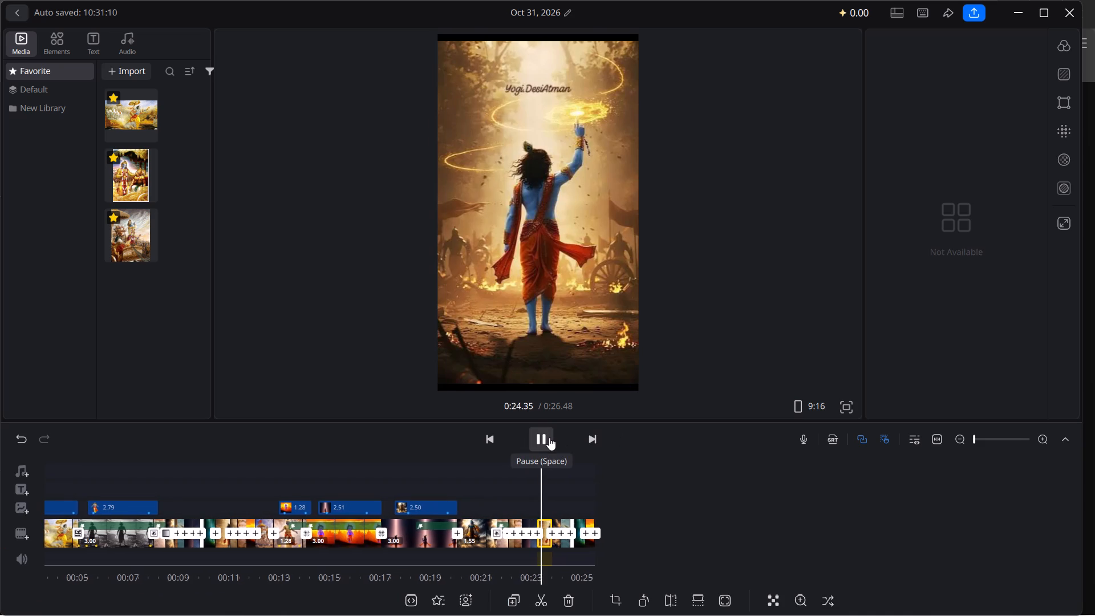
left_click(550, 437)
left_click(550, 367)
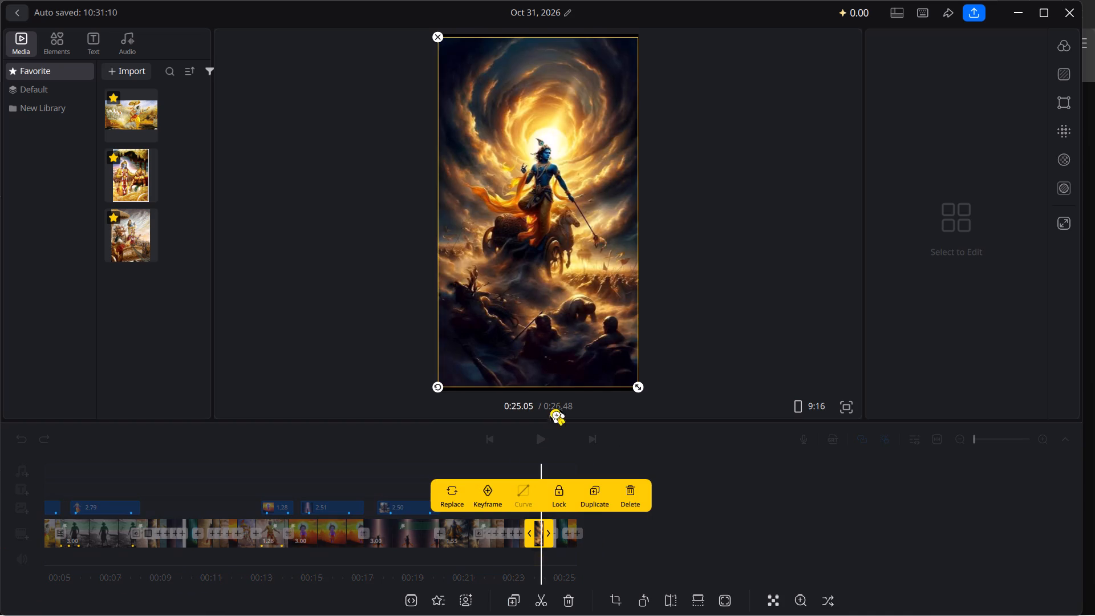
left_click(601, 502)
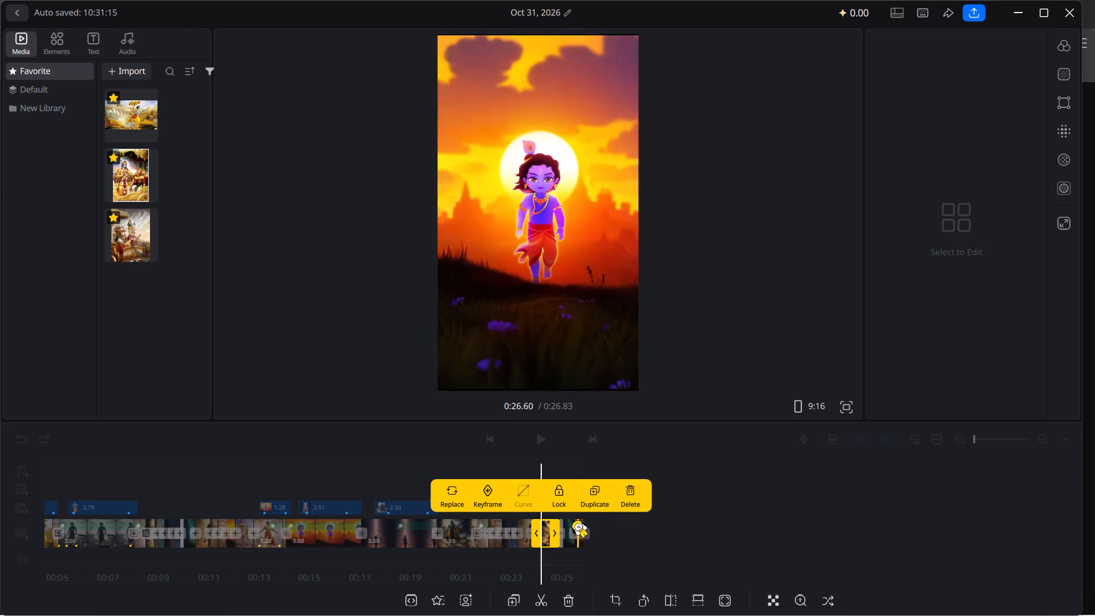
left_click_drag(548, 530, 351, 554)
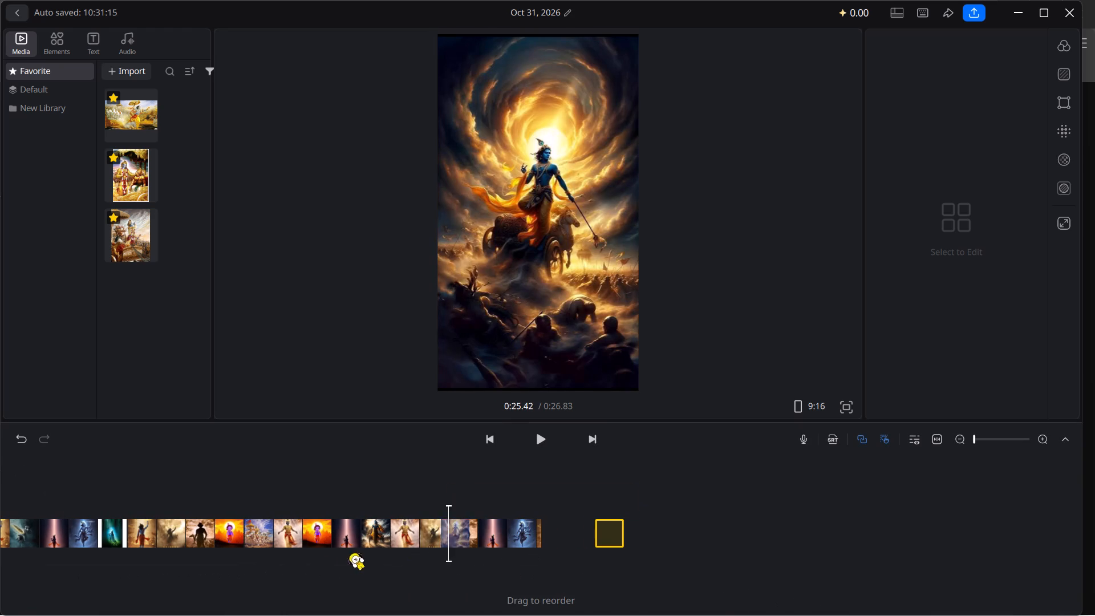
left_click_drag(351, 554, 111, 545)
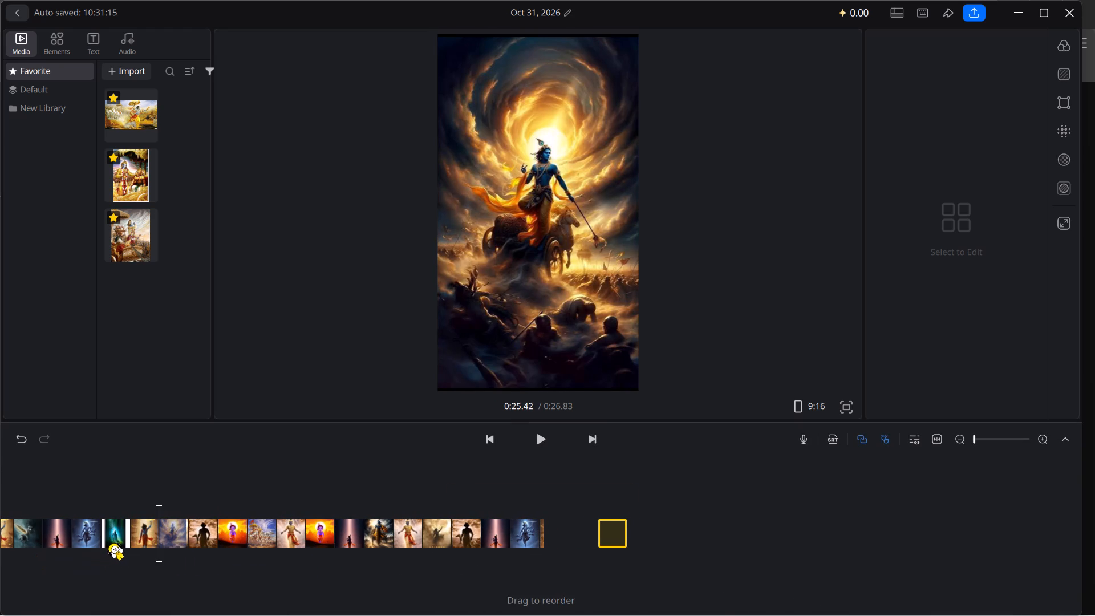
left_click_drag(111, 545, 111, 548)
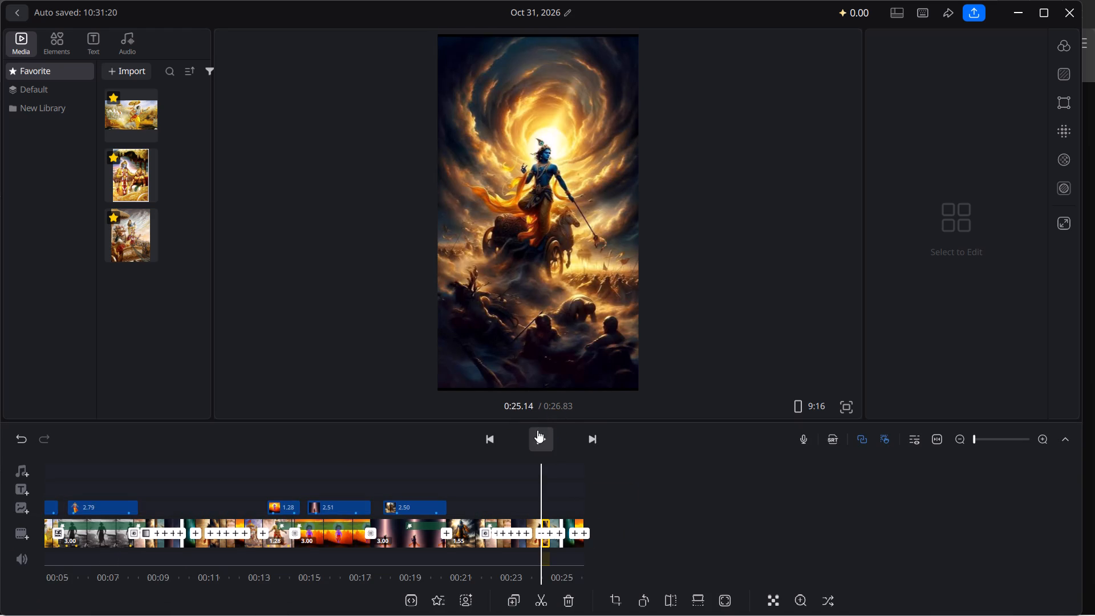
Duplicate the clip of Krishna reaching out beneath a golden disc, near 0:25.7, and move the copy next to the green forest clip.
left_click(537, 430)
left_click(537, 430)
left_click(532, 328)
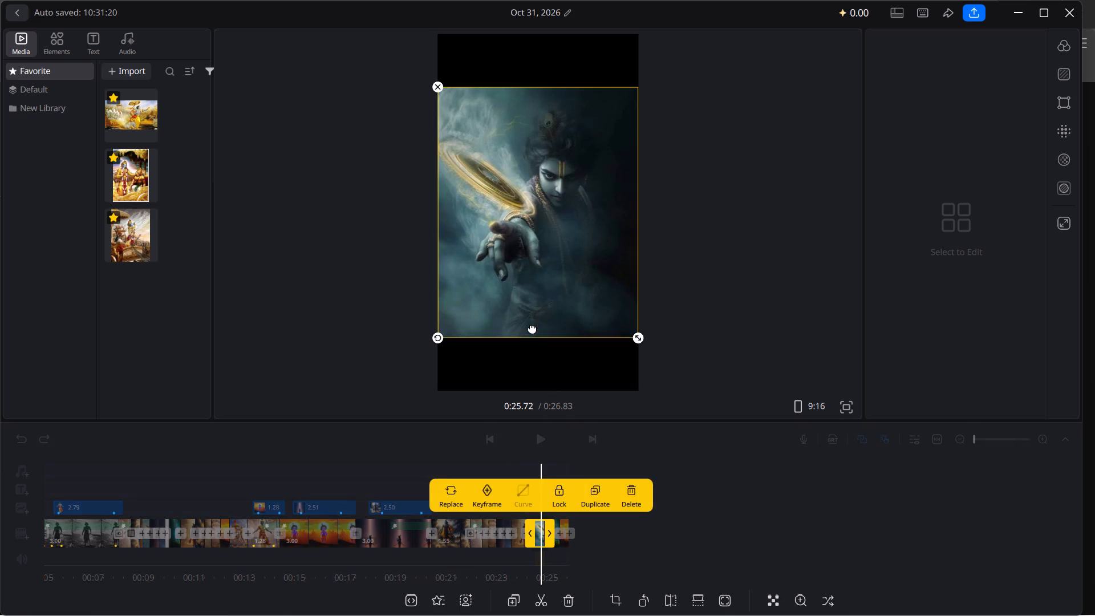
left_click(595, 485)
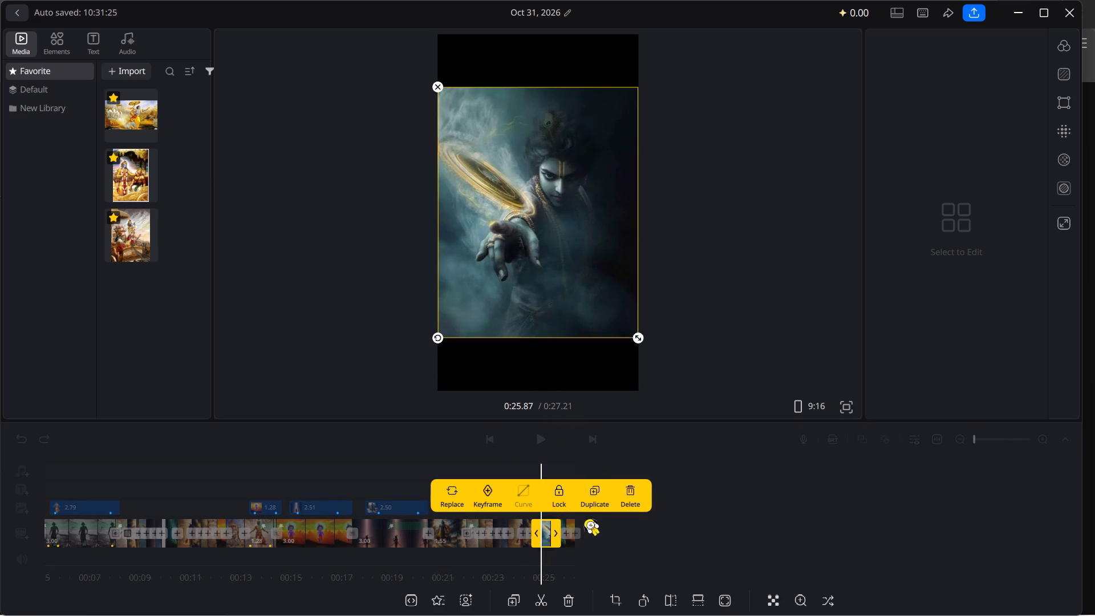
left_click_drag(546, 533, 302, 561)
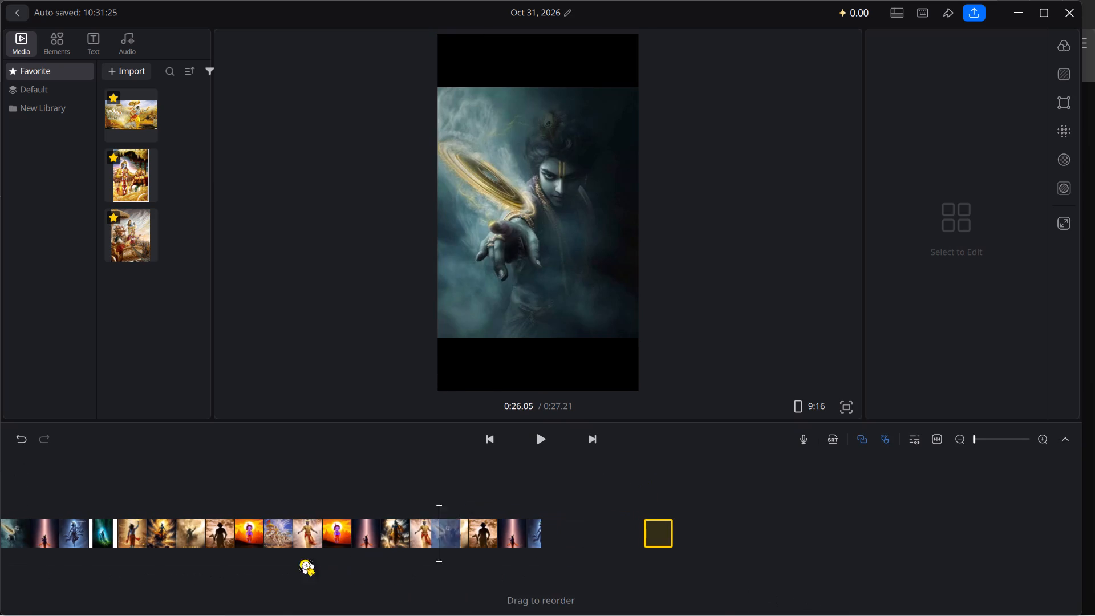
left_click_drag(302, 561, 68, 576)
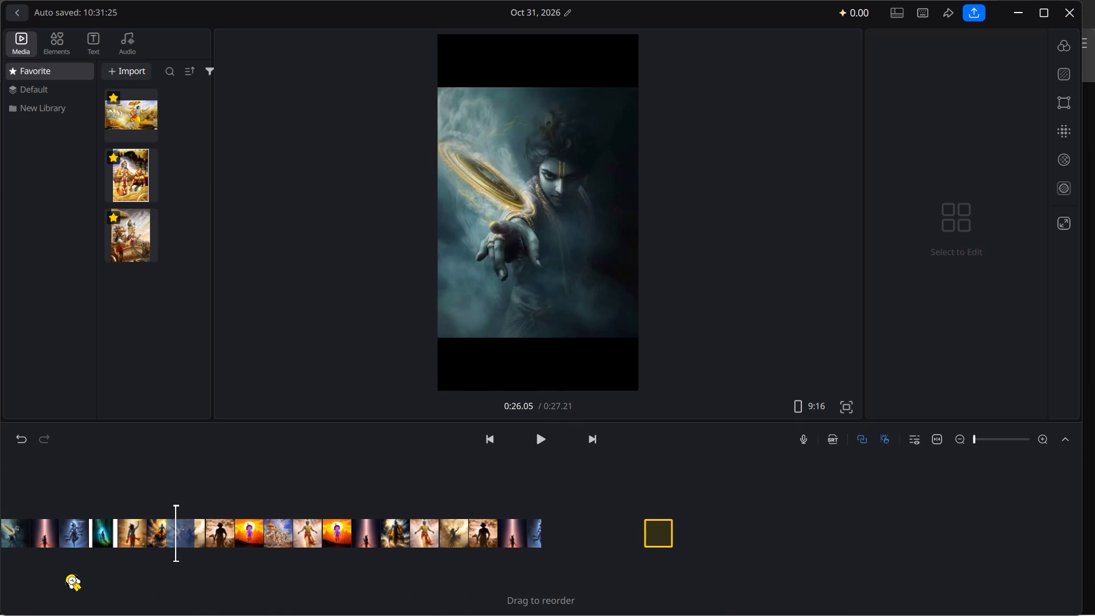
left_click_drag(68, 576, 121, 587)
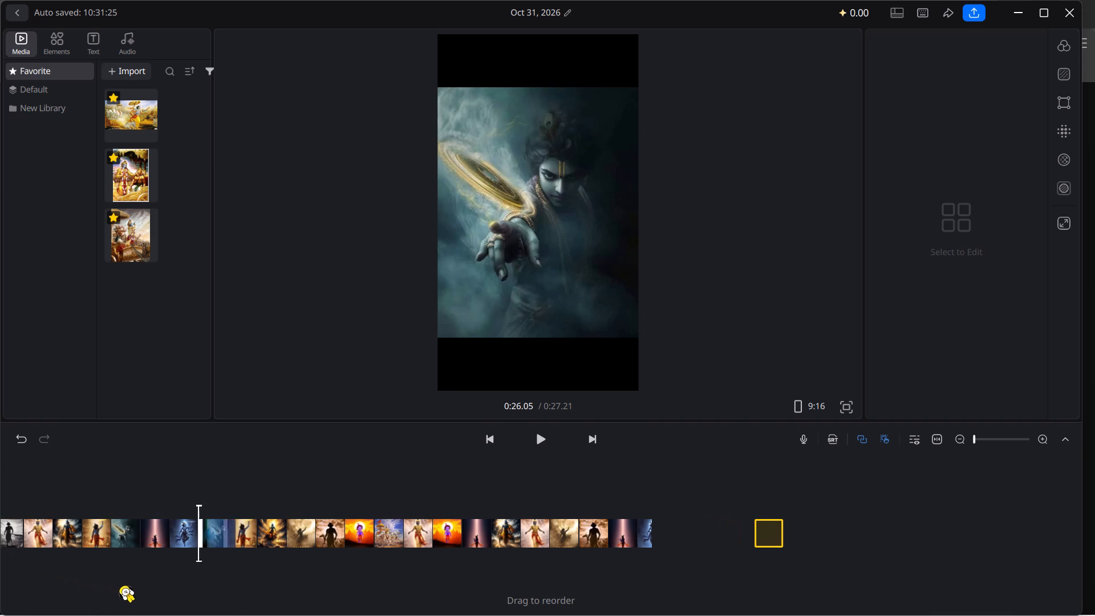
left_click_drag(121, 587, 129, 590)
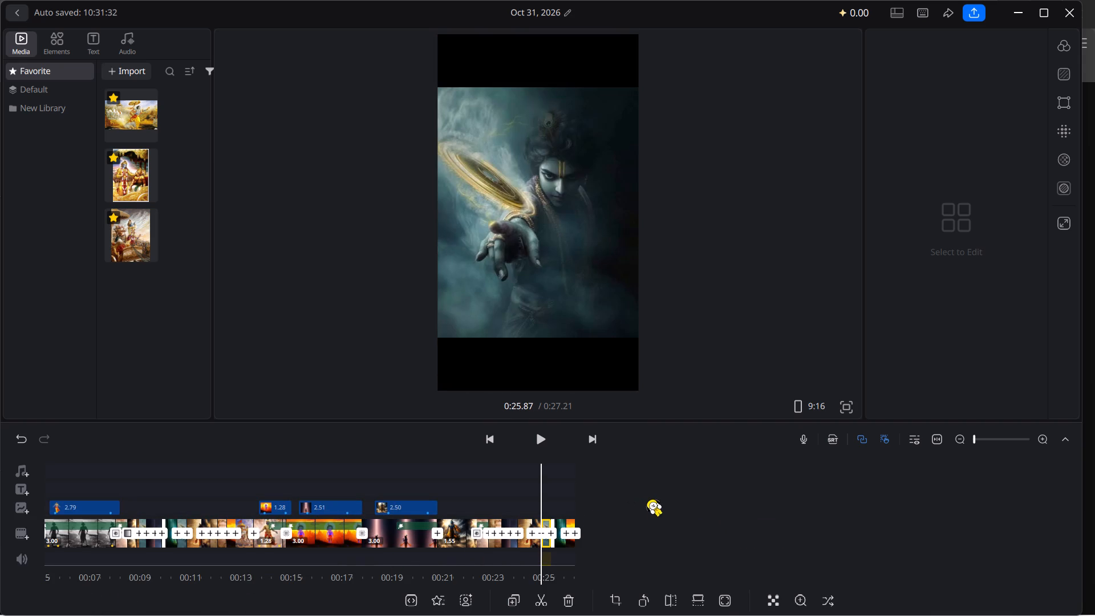
Return to the start of the video and play it to review the rearranged clips.
left_click(659, 501)
scroll(137, 583, "right", 12)
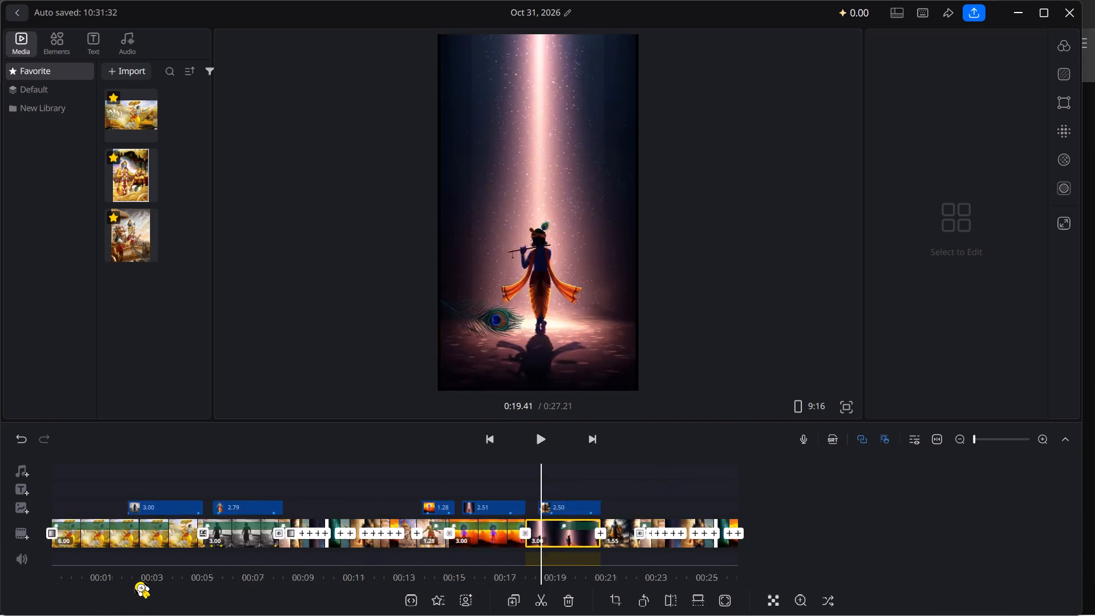
left_click(546, 437)
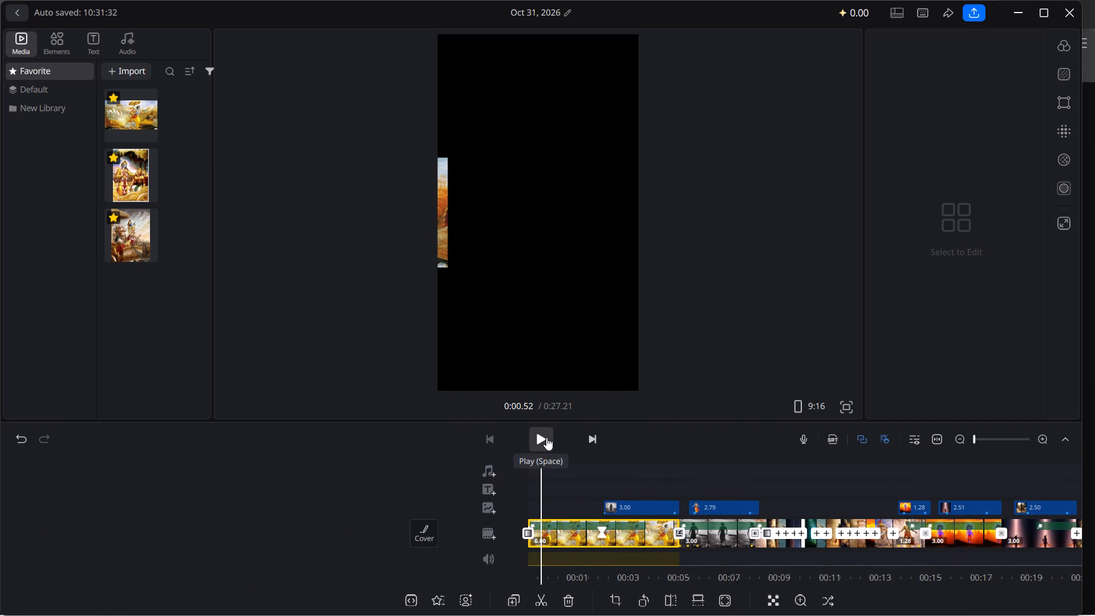
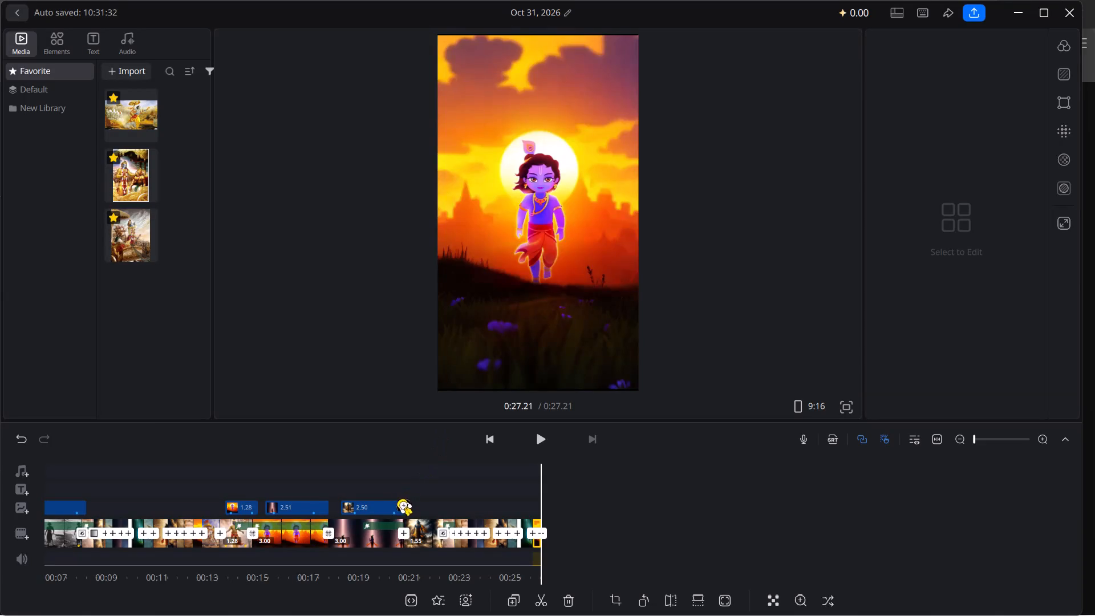
Return the playhead from the end of the video to its very beginning.
scroll(399, 527, "right", 20)
scroll(399, 527, "right", 1)
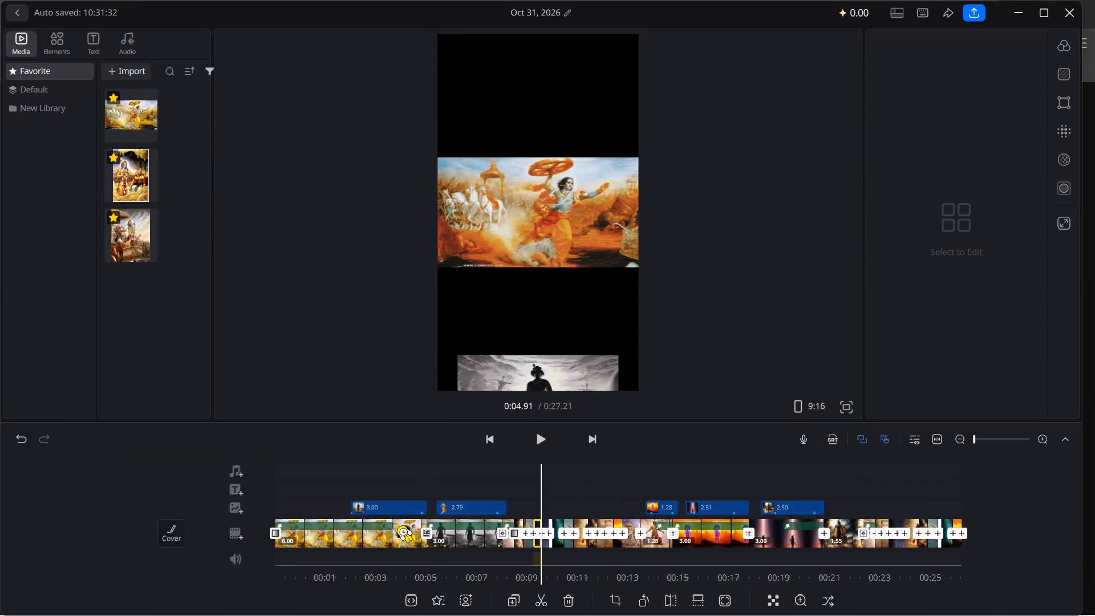
scroll(399, 527, "right", 10)
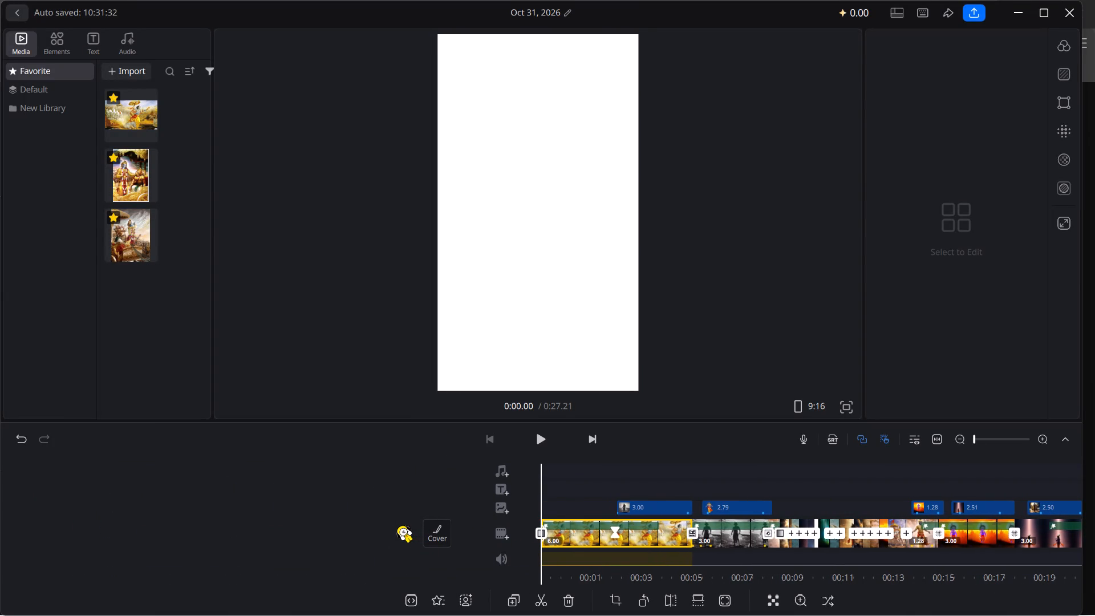
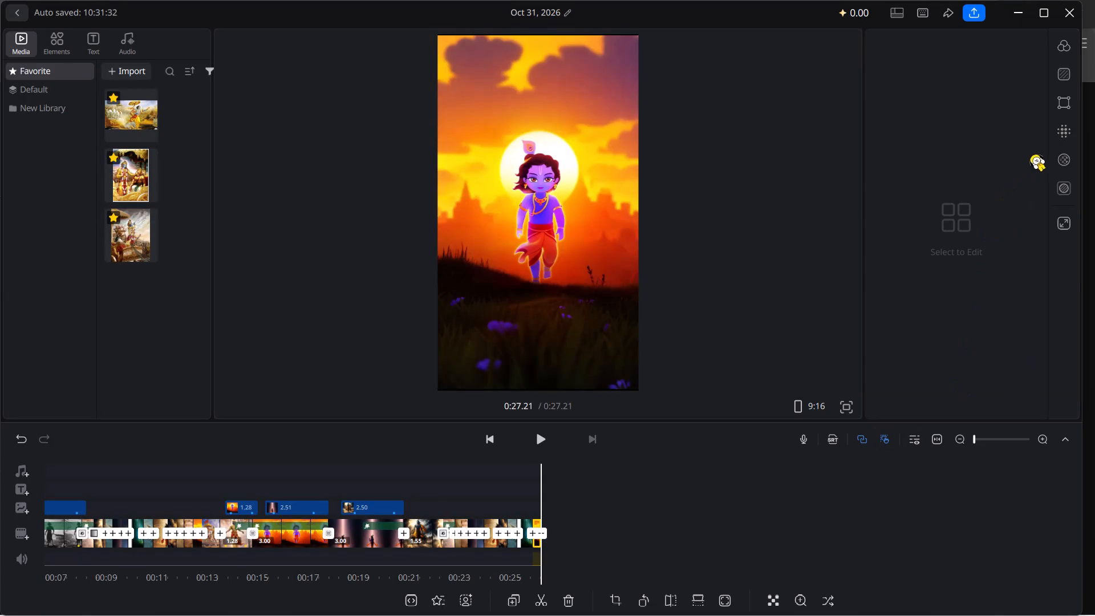
Set the opacity of the final sunset Krishna clip to 93%.
left_click(1062, 155)
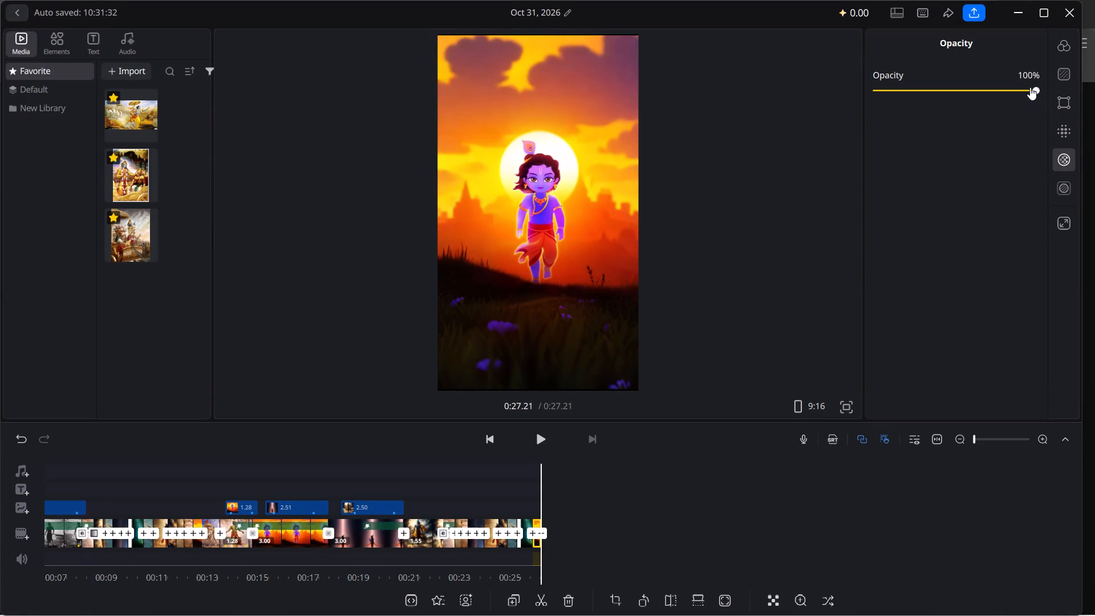
left_click(1021, 89)
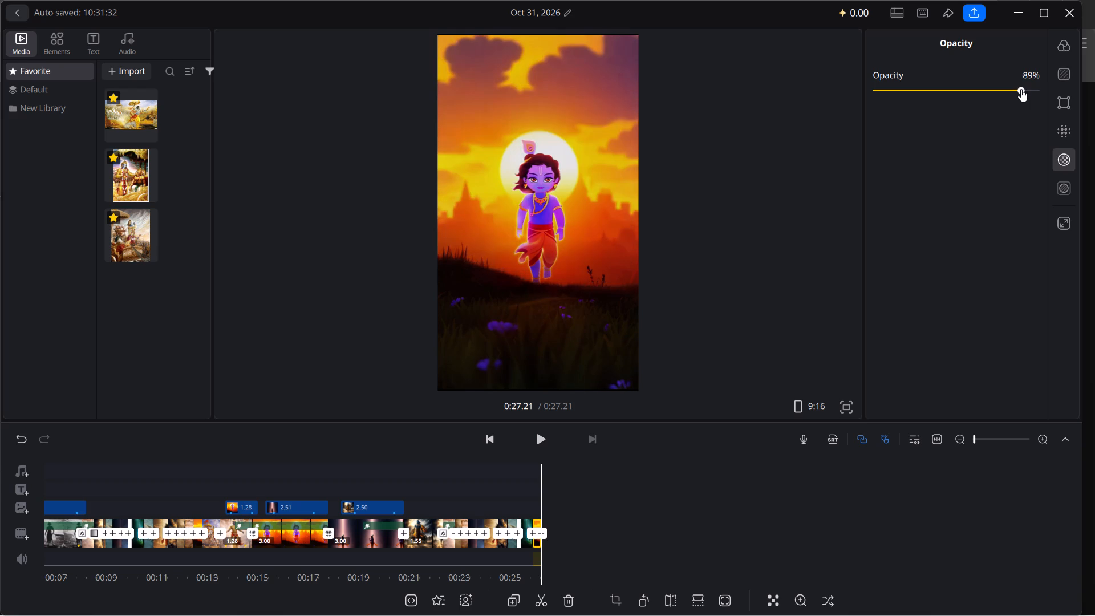
left_click(1004, 91)
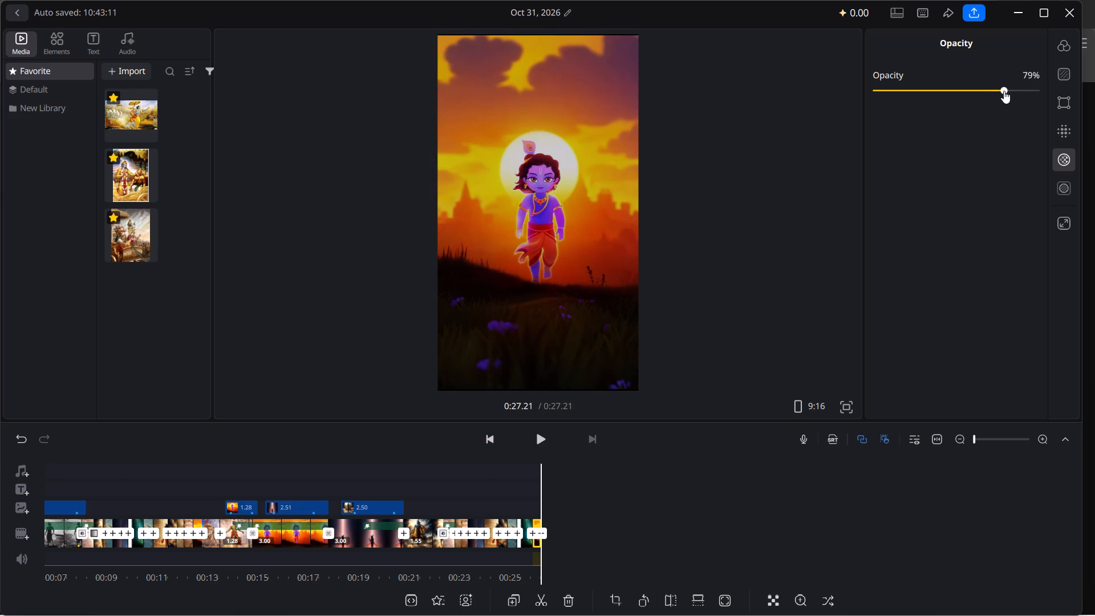
left_click(1017, 89)
left_click(1028, 88)
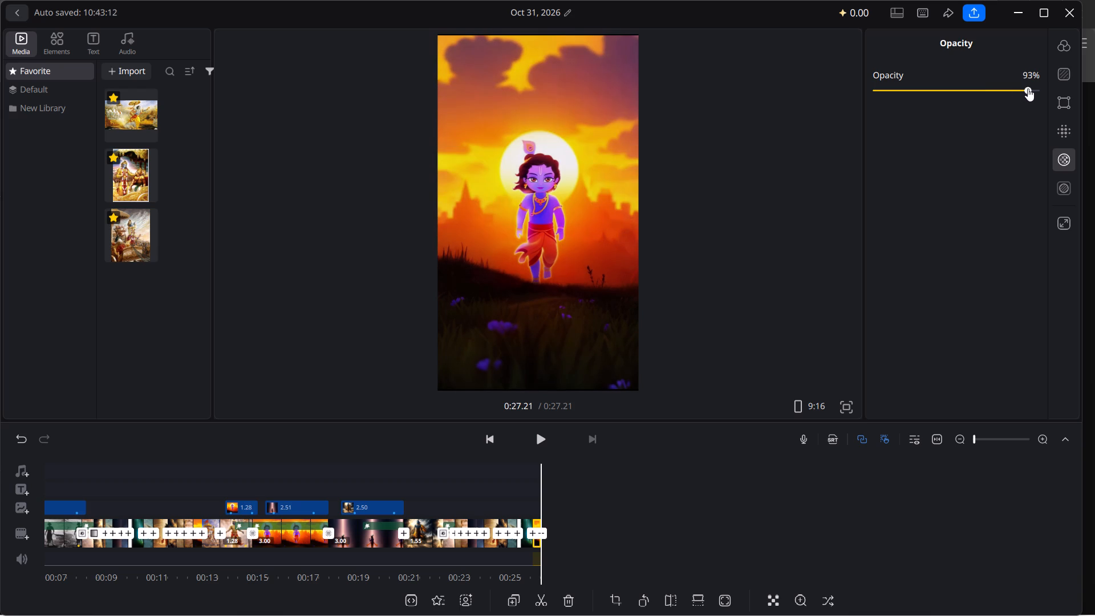
Give the final sunset clip a black 000000 border with a width of 20.
left_click(1063, 101)
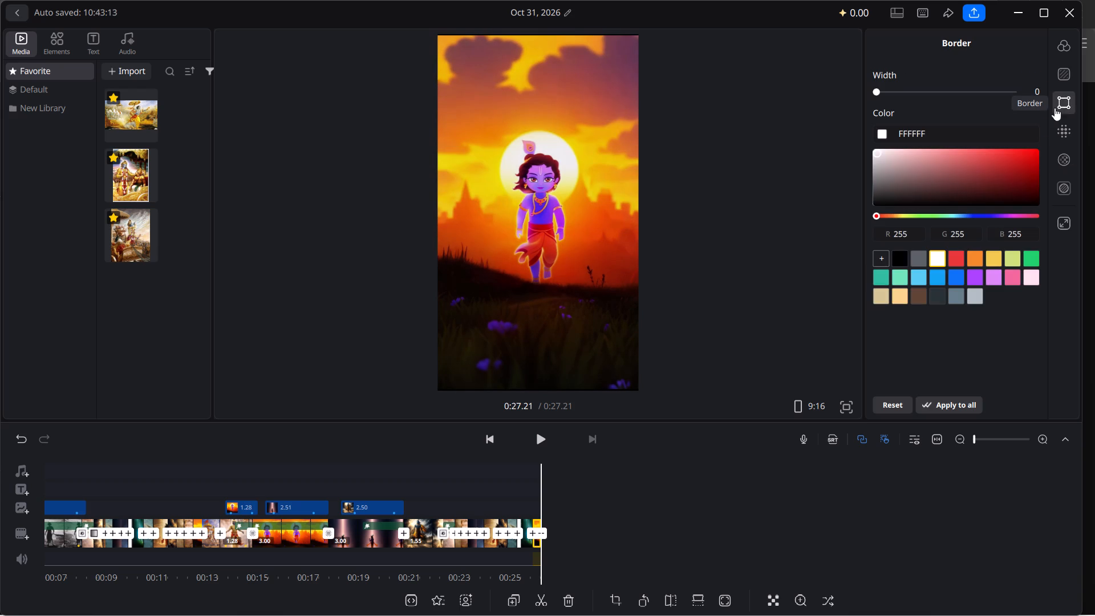
left_click(950, 261)
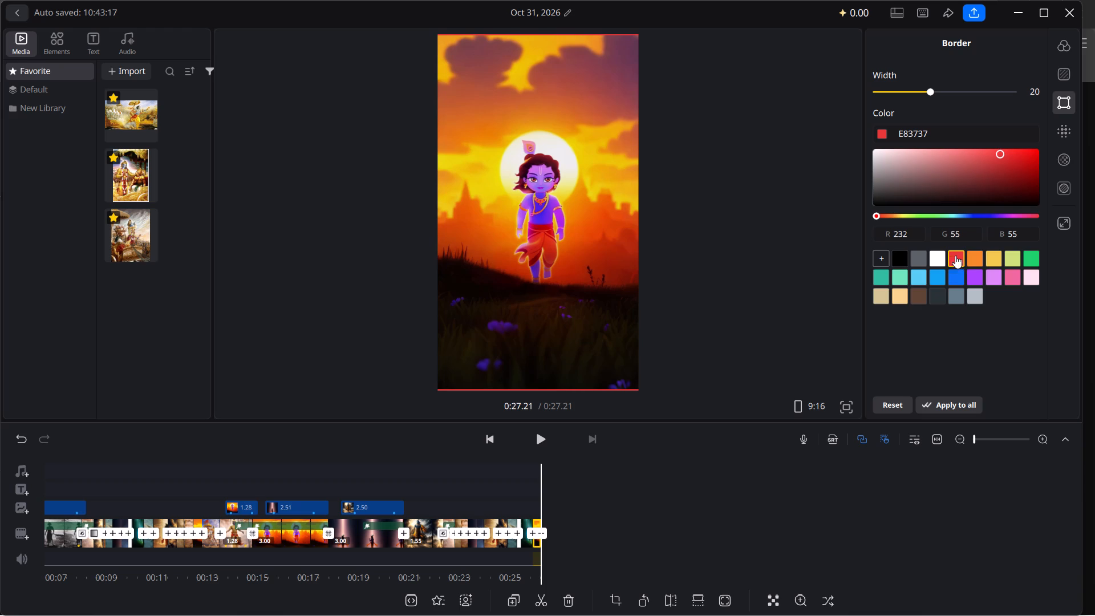
left_click(899, 261)
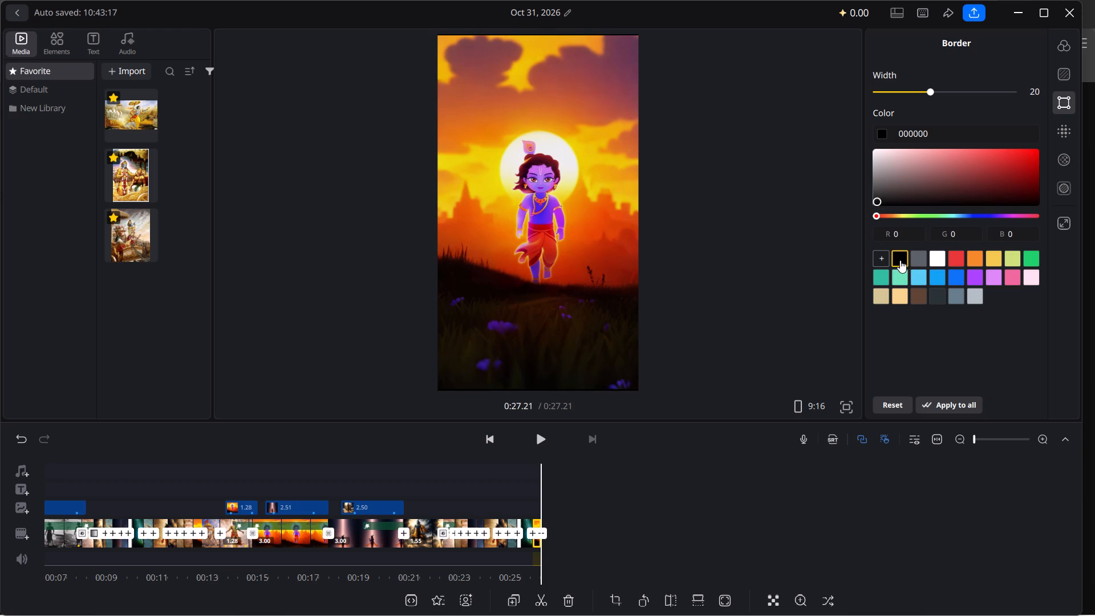
Set the final sunset clip's background color to orange F58929.
left_click(1055, 76)
left_click(932, 198)
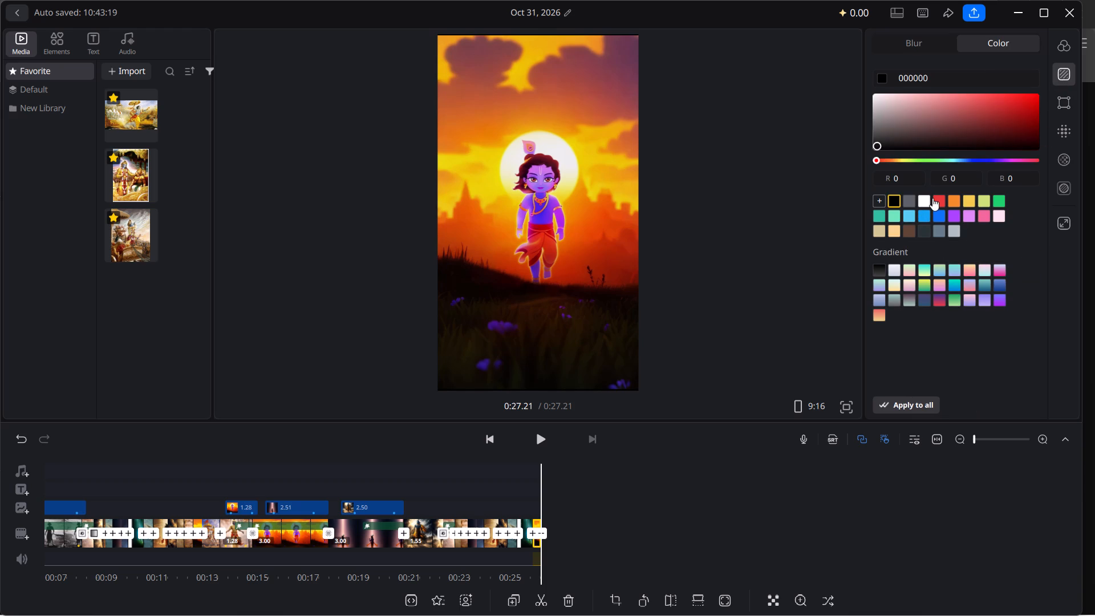
left_click(954, 197)
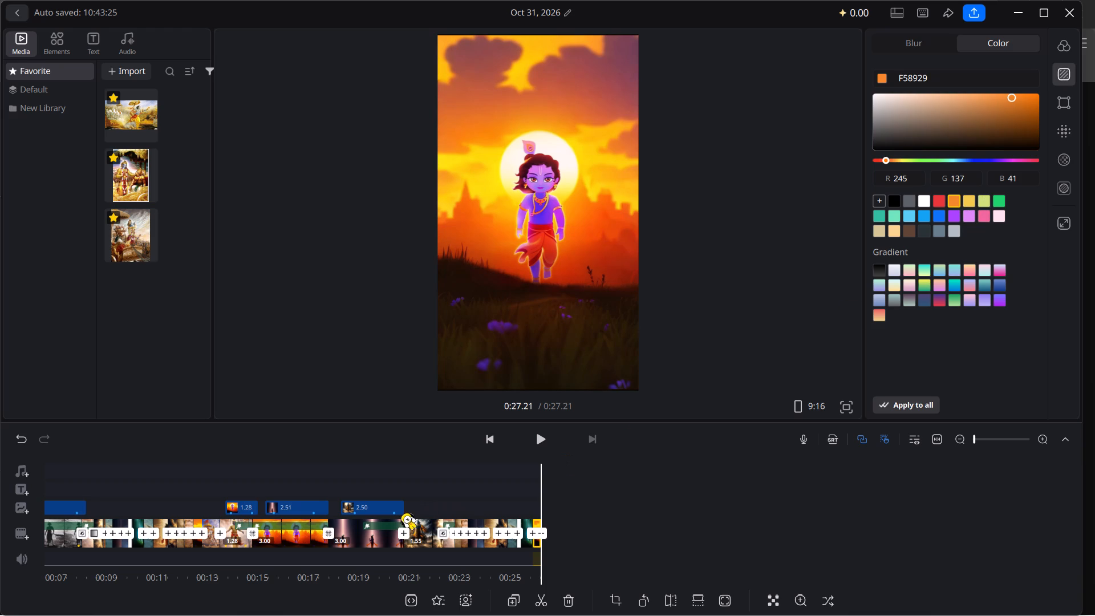
Give the green forest clip at 0:10.89 a pale white-to-lavender gradient background after trying the green-to-pink and turquoise-to-yellow ones.
scroll(403, 514, "right", 10)
scroll(403, 514, "right", 14)
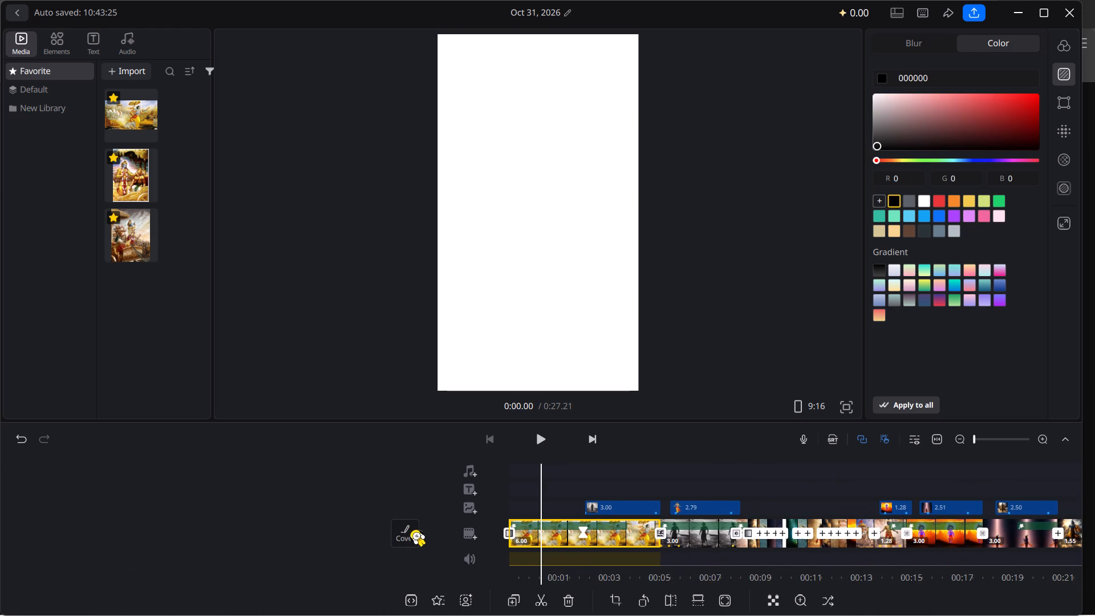
scroll(413, 533, "left", 10)
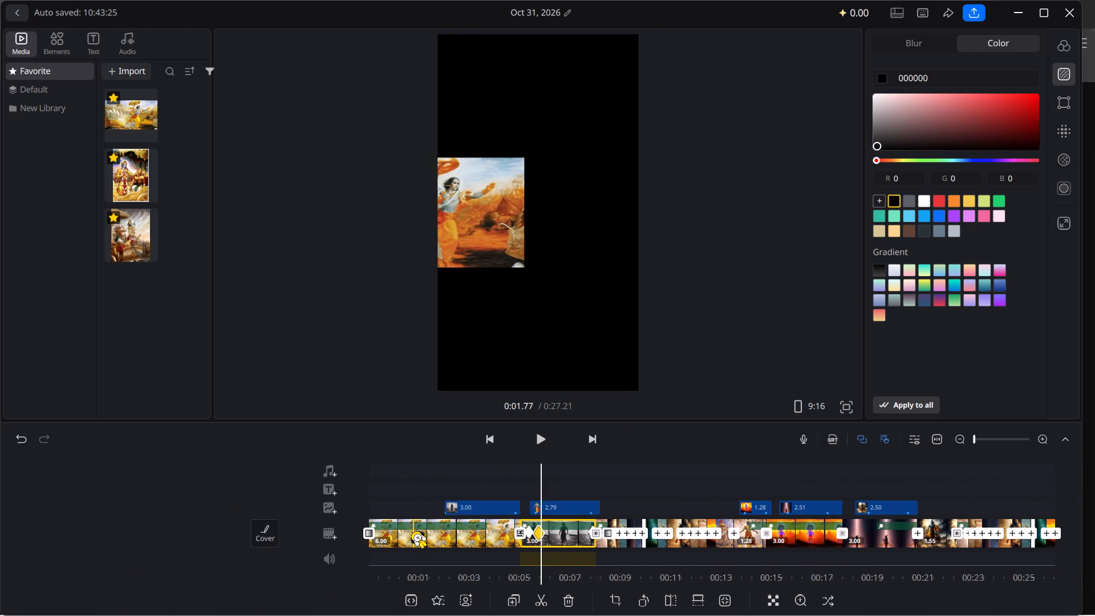
scroll(413, 533, "left", 2)
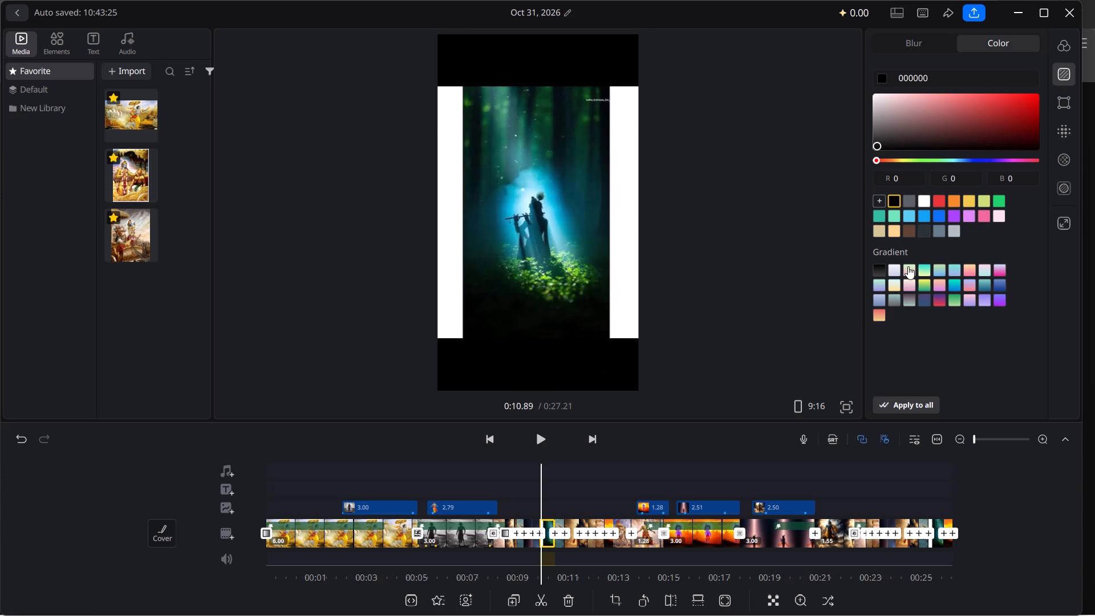
left_click(904, 271)
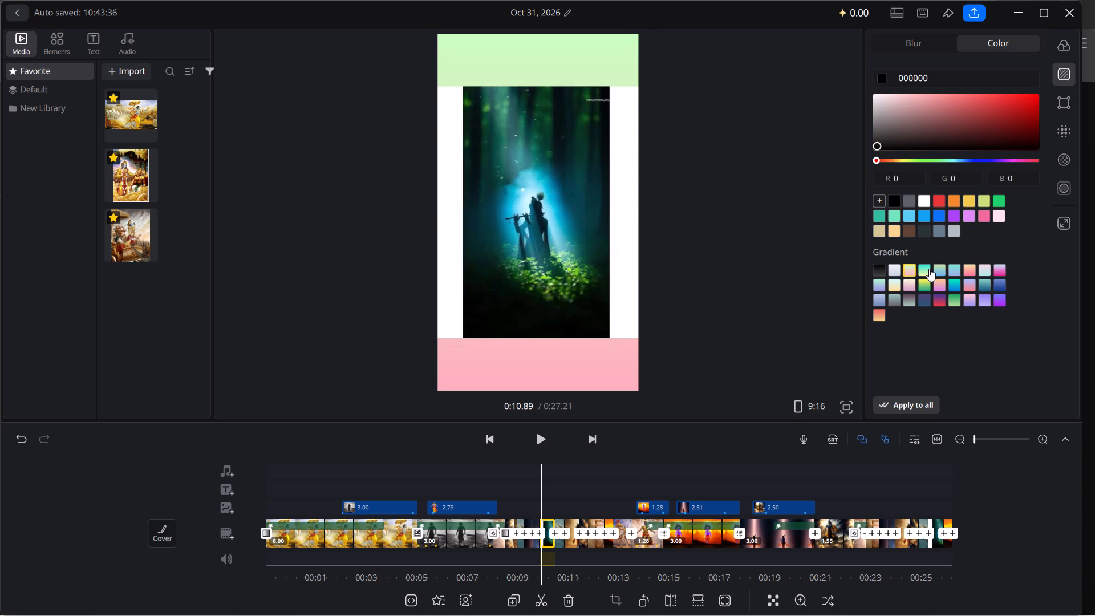
left_click(929, 269)
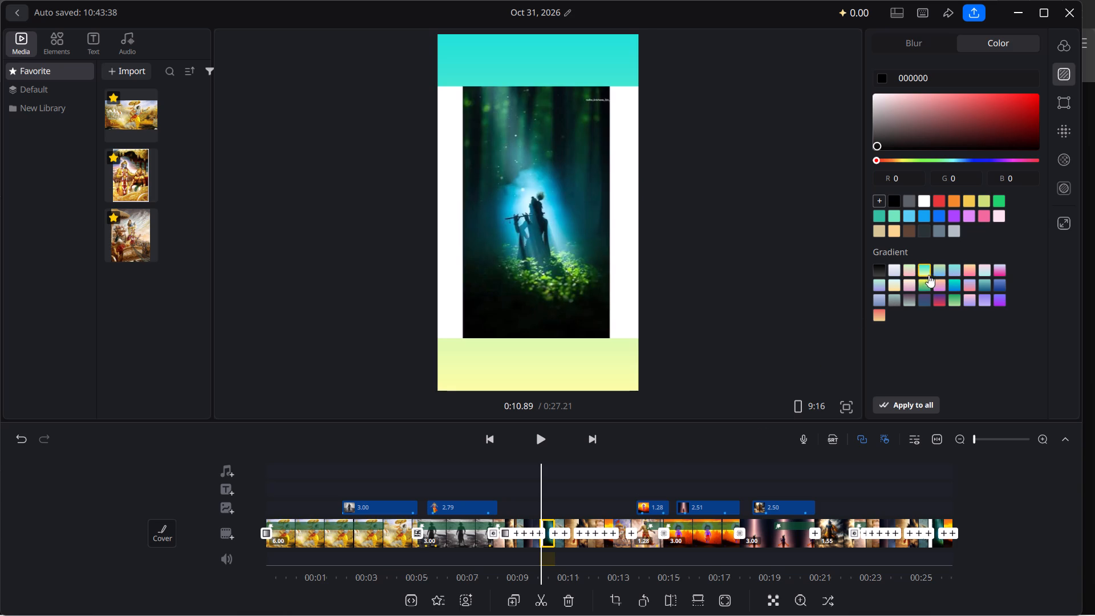
left_click(895, 273)
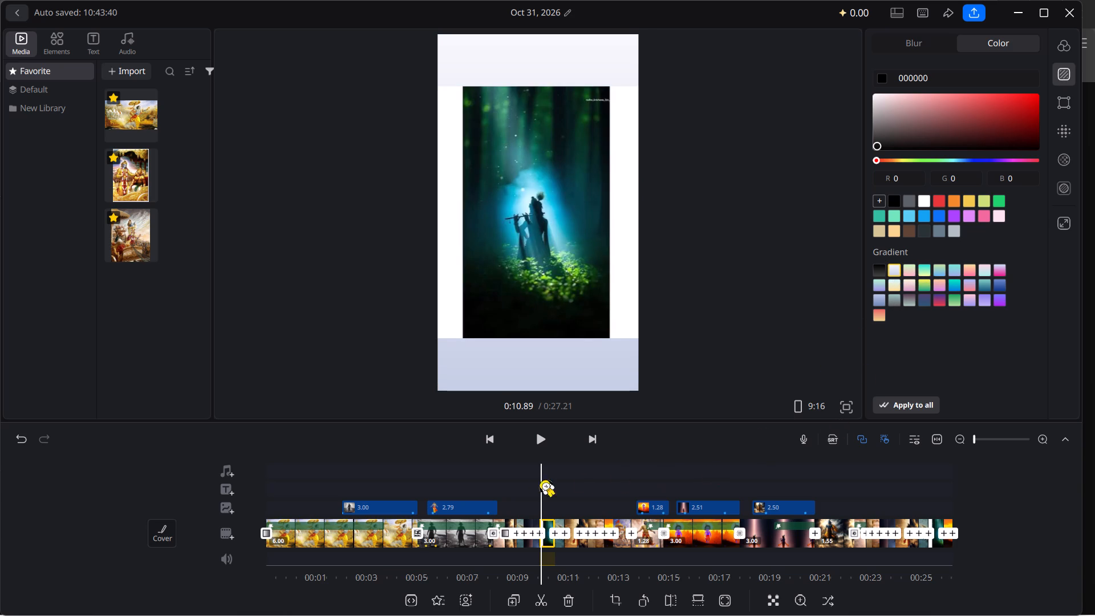
Play the video onward from 0:10.89 to review the edits.
left_click(540, 442)
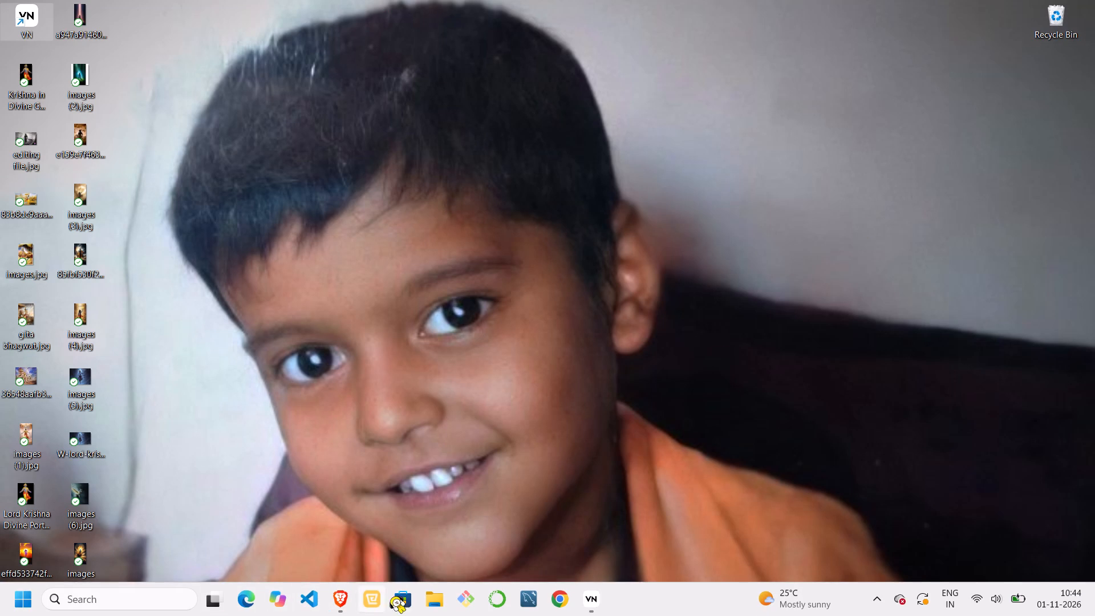
Switch to File Explorer and look through the personal cloud storage, Music, Videos, Local Disk (C:), Network and Linux locations.
left_click(434, 597)
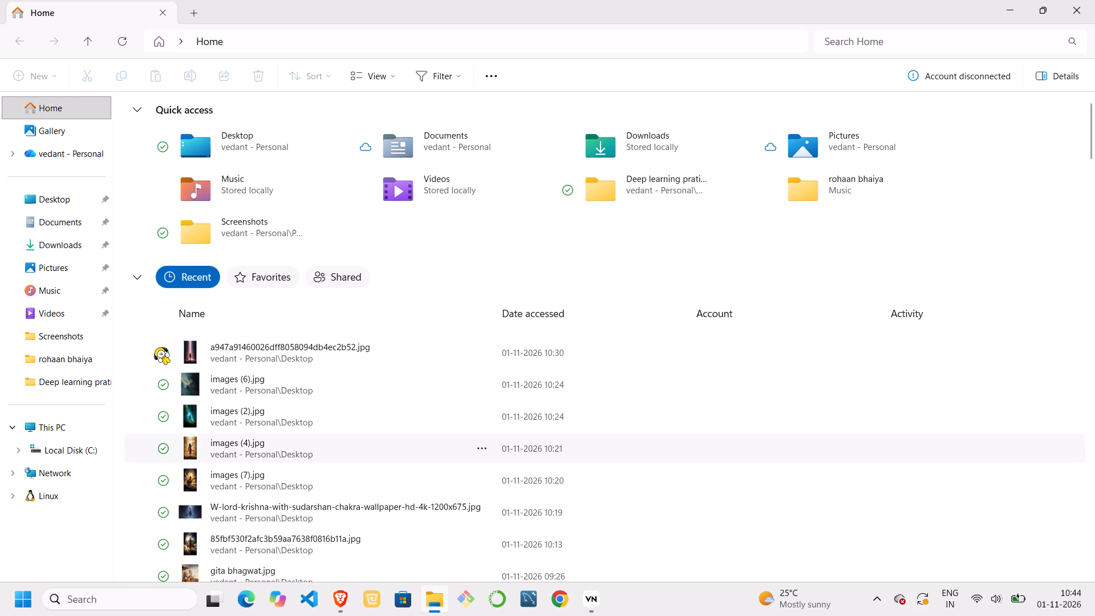
left_click(83, 160)
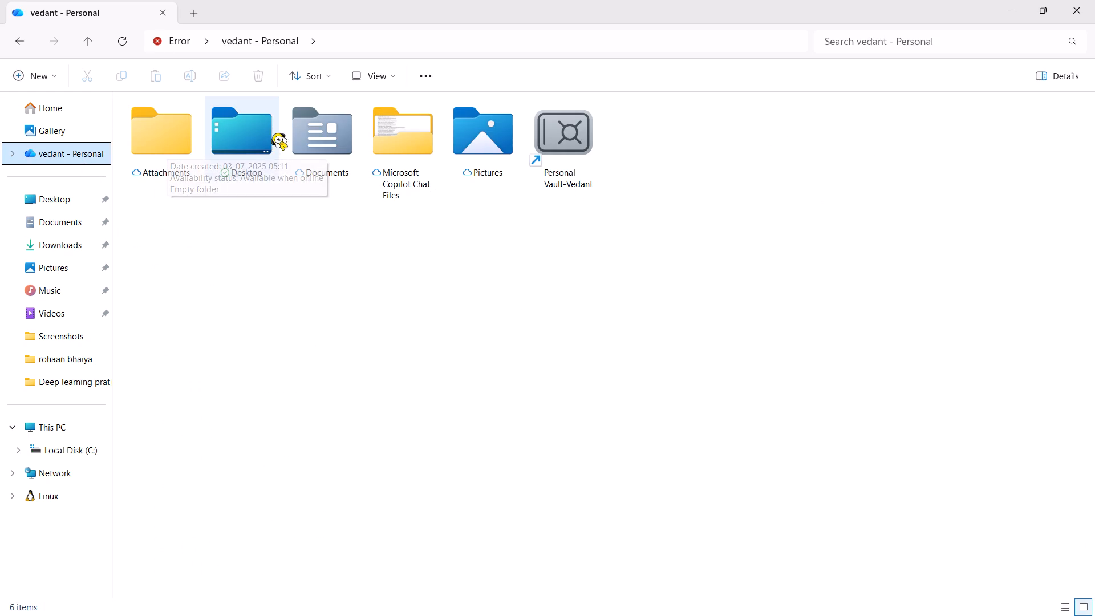
left_click_drag(258, 139, 249, 116)
left_click(258, 125)
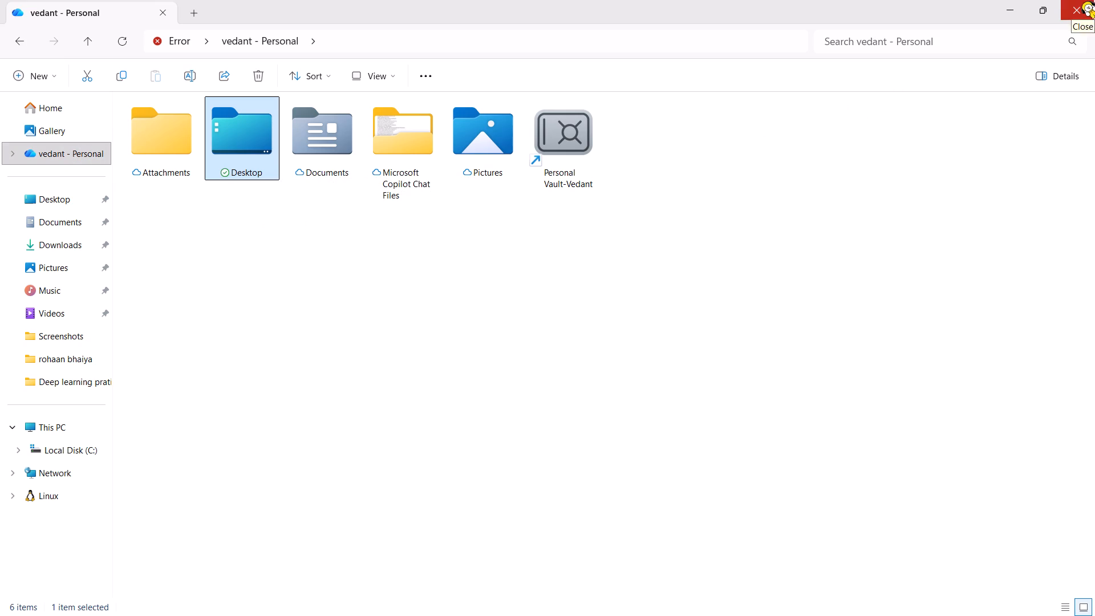
left_click(68, 291)
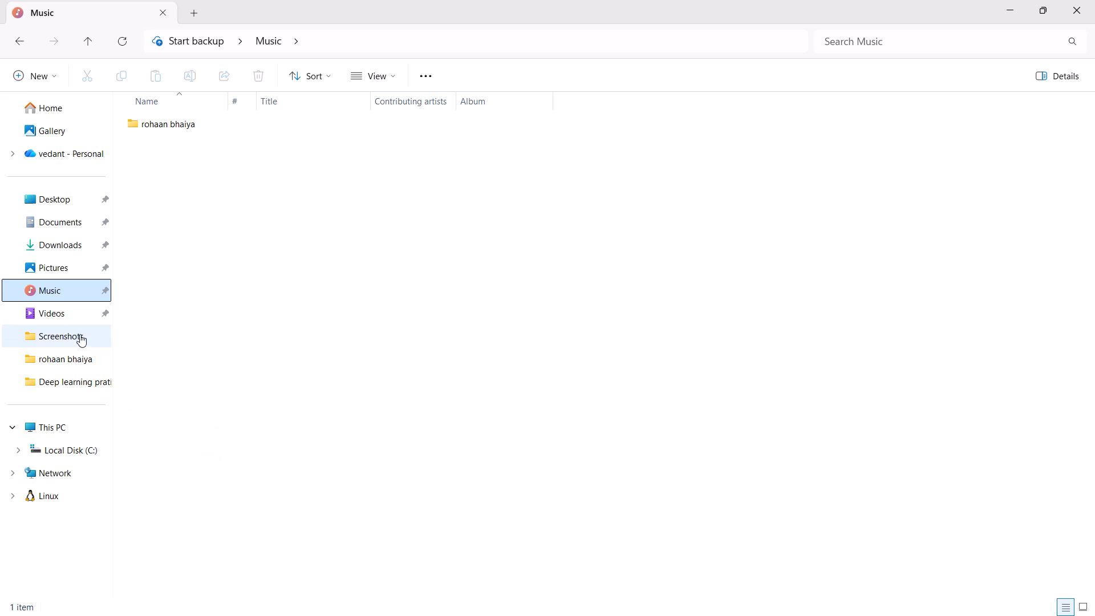
left_click(76, 315)
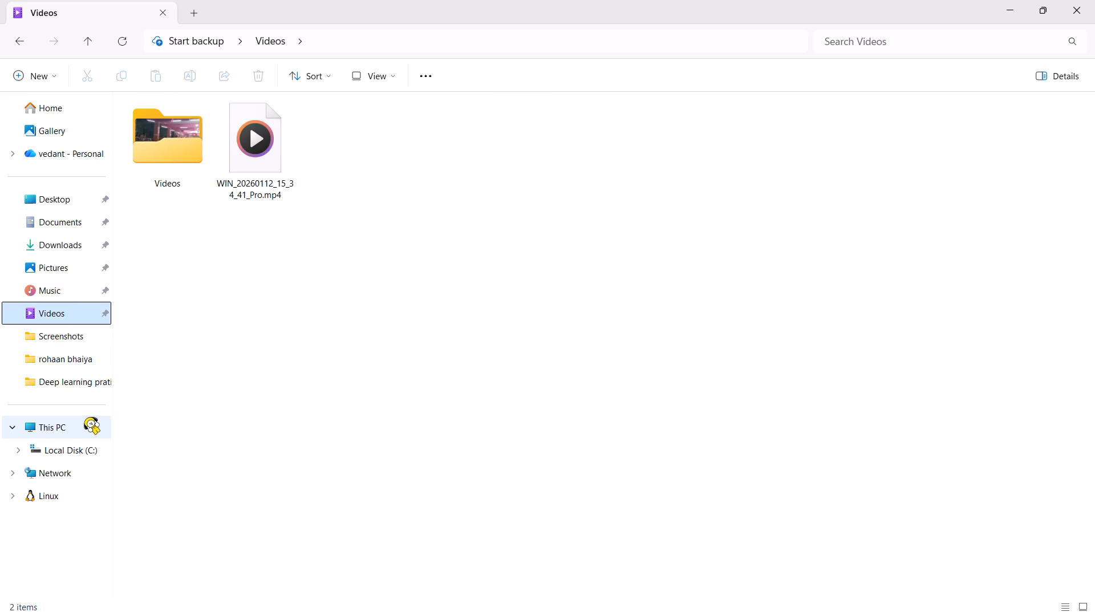
left_click(87, 425)
left_click(89, 455)
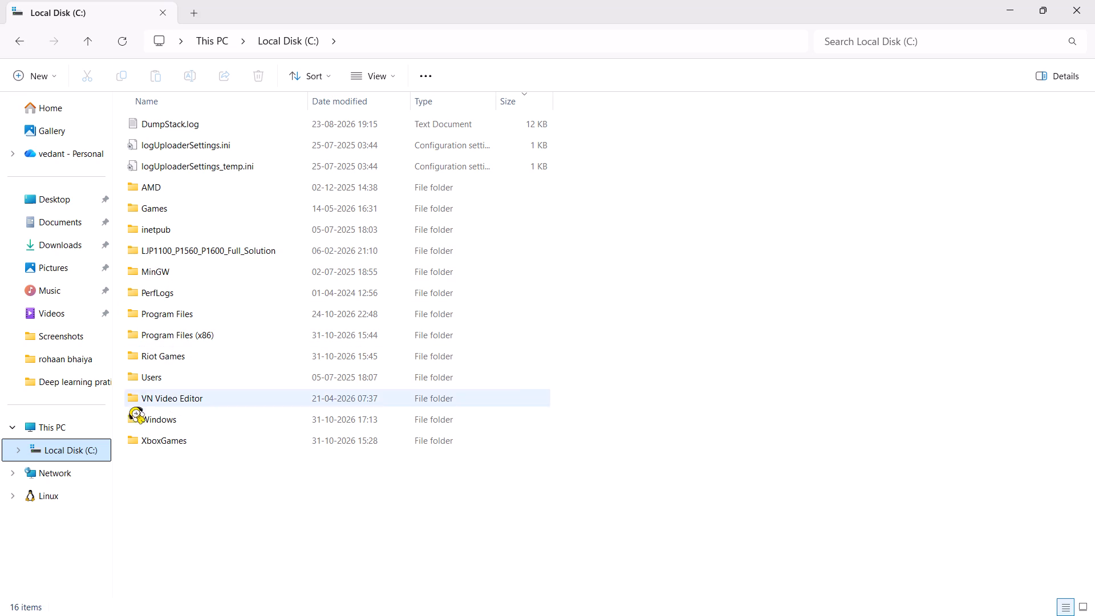
left_click(84, 466)
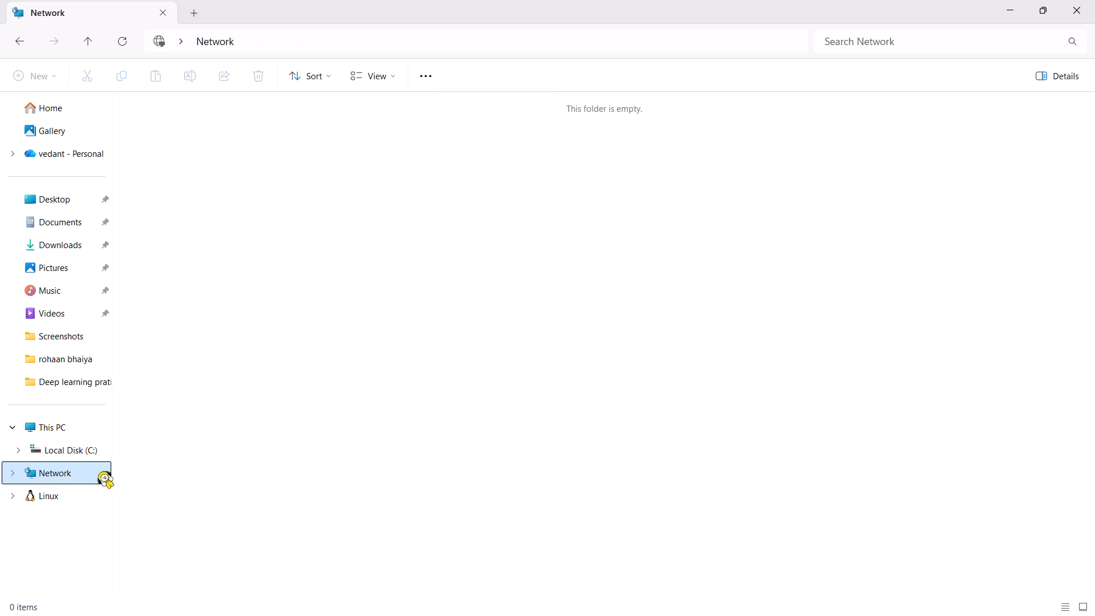
left_click(50, 496)
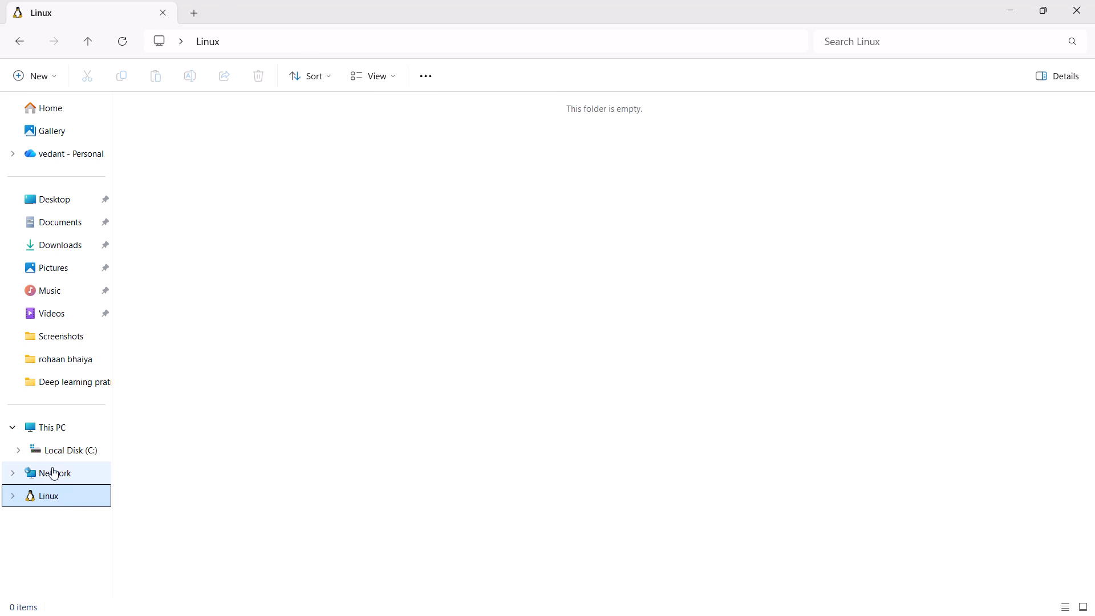
left_click(52, 456)
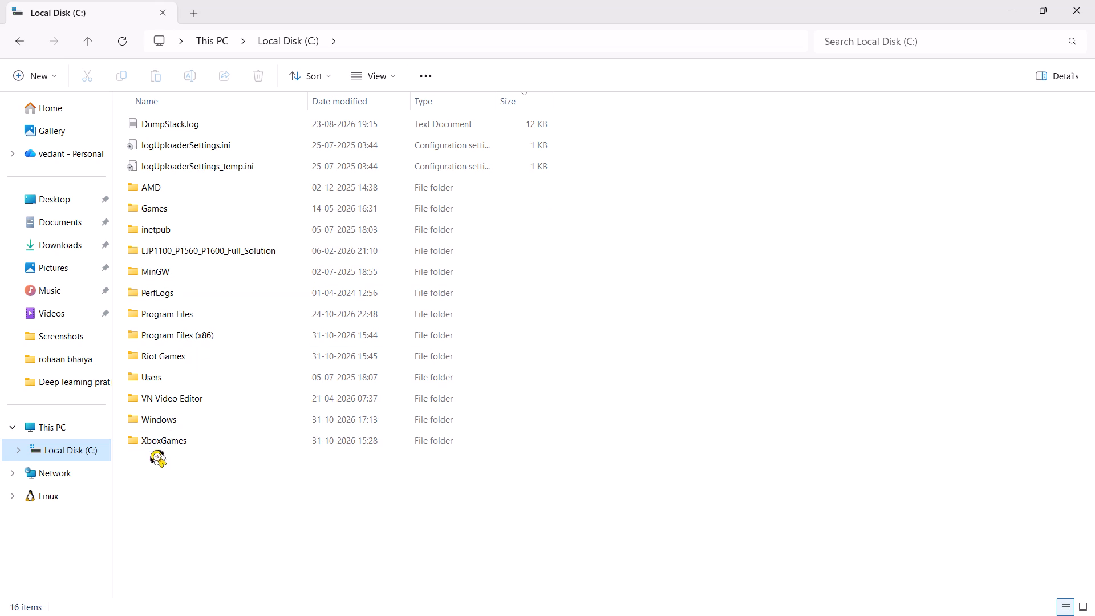
Check the Deep learning praticals, Screenshots and Videos folders and Local Disk (C:), then select the Videos folder in Home's quick access.
left_click(99, 390)
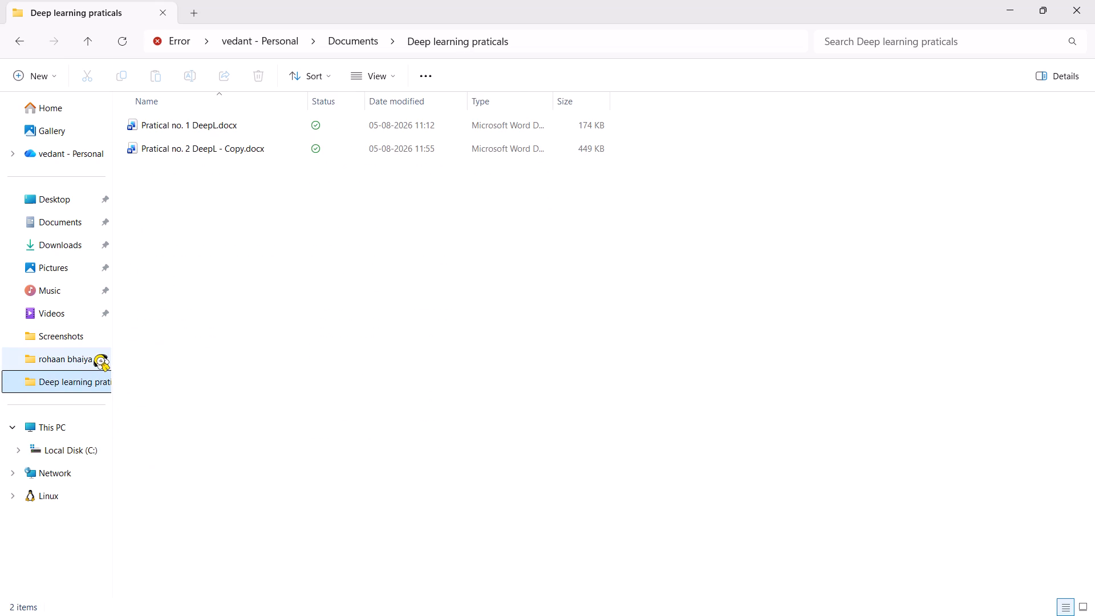
left_click(78, 353)
left_click(72, 333)
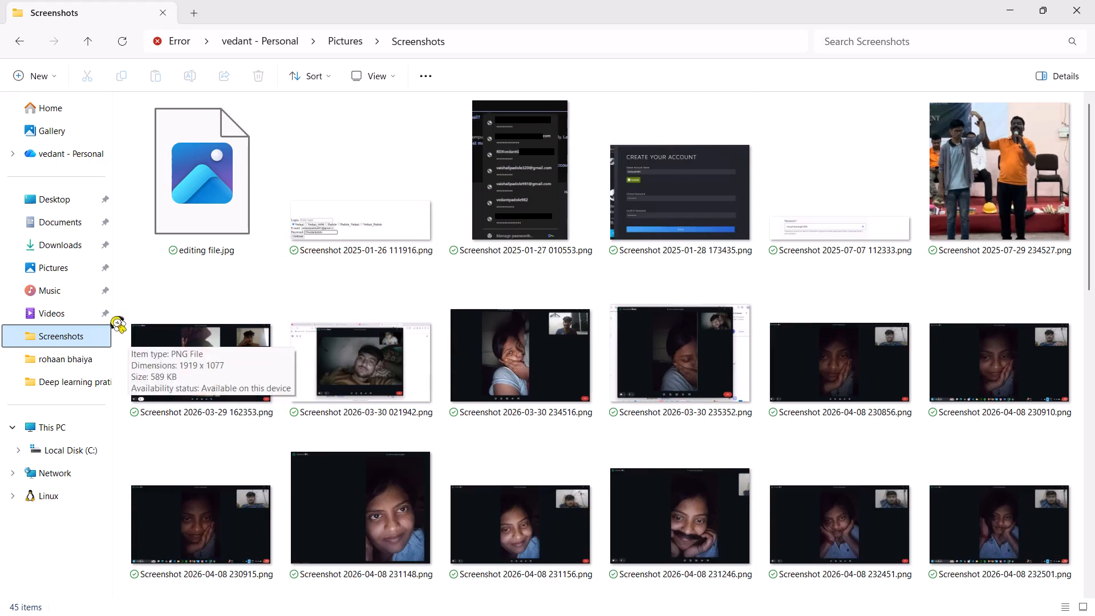
left_click(89, 305)
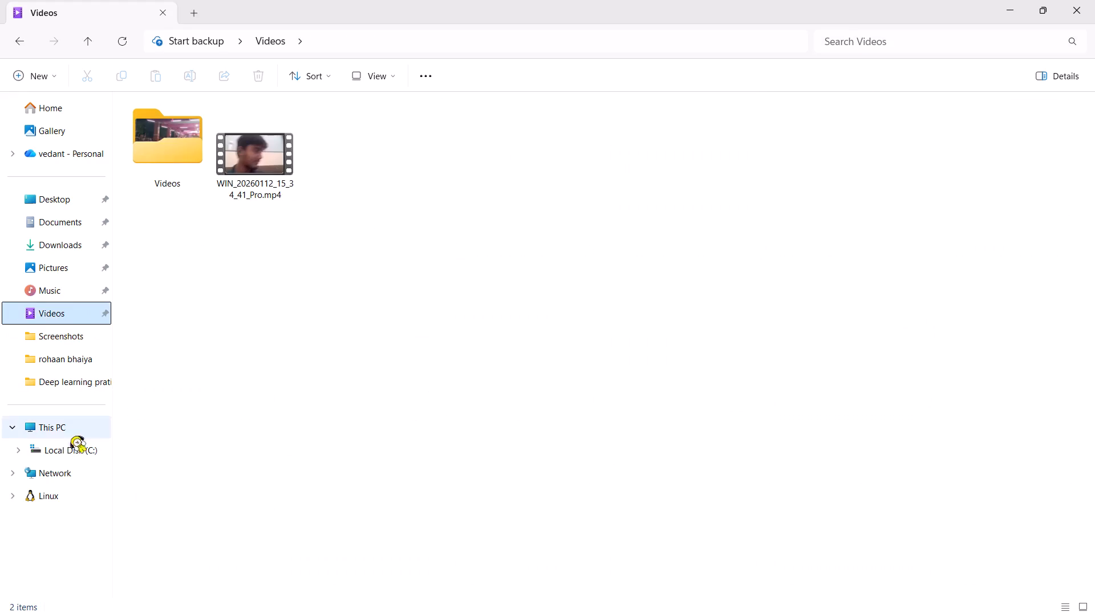
left_click(67, 416)
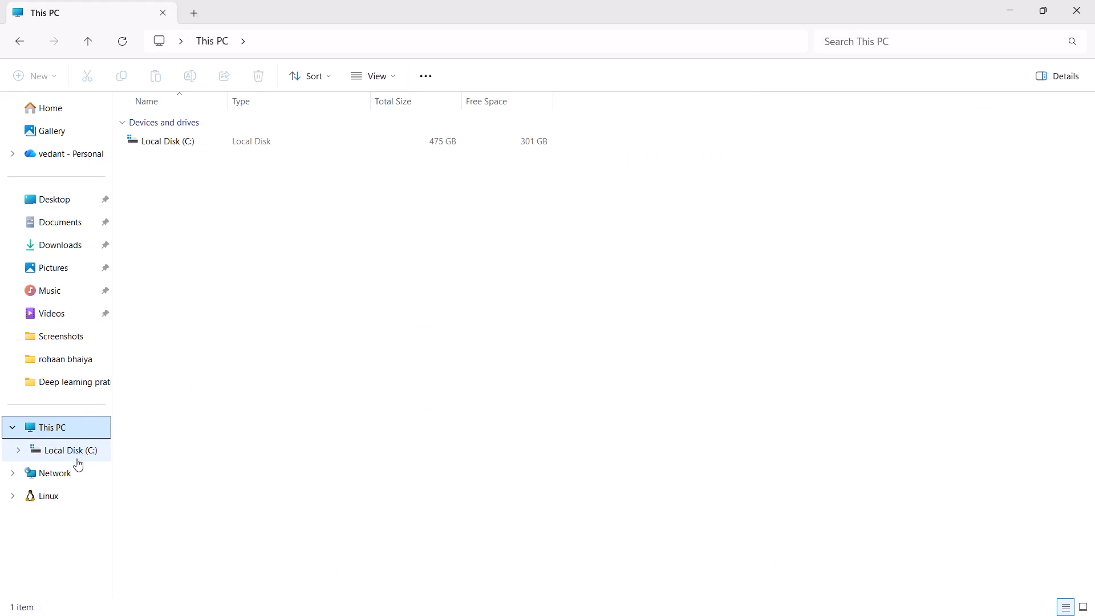
left_click(73, 456)
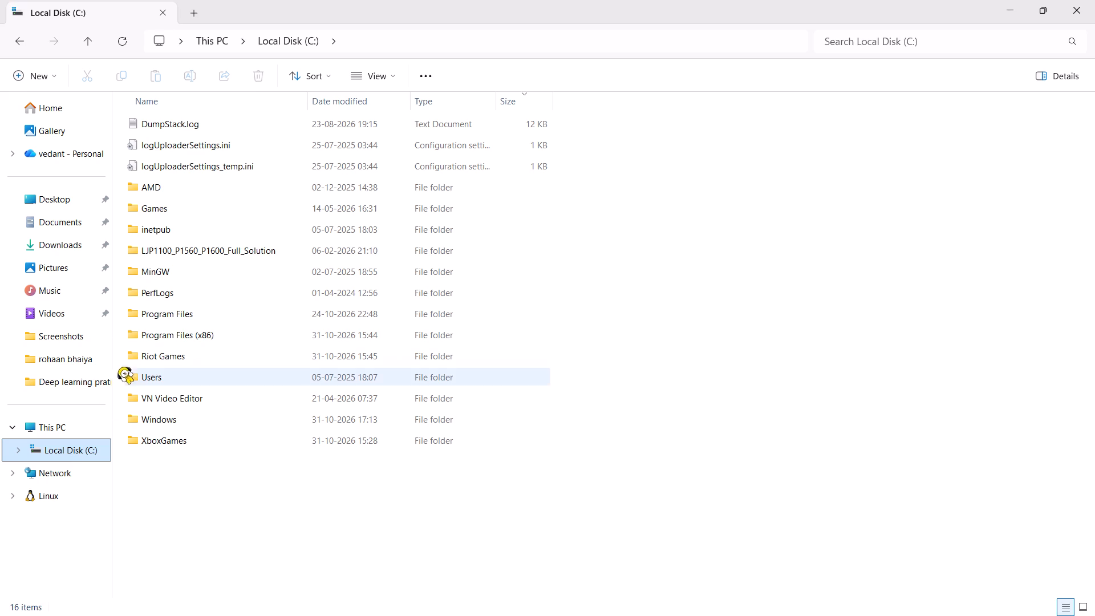
left_click(55, 106)
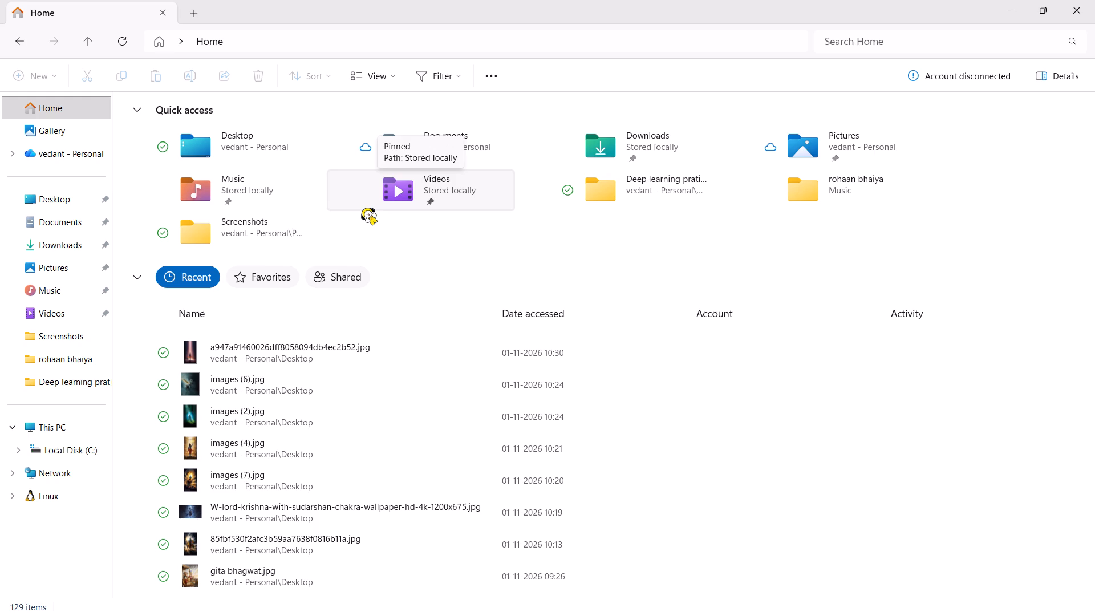
left_click(364, 209)
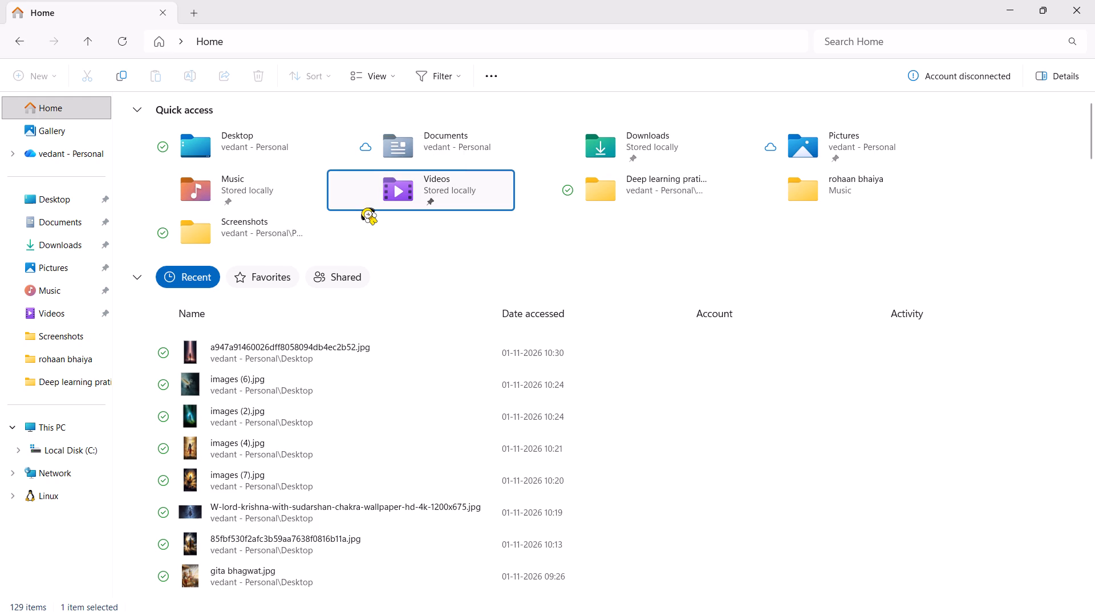
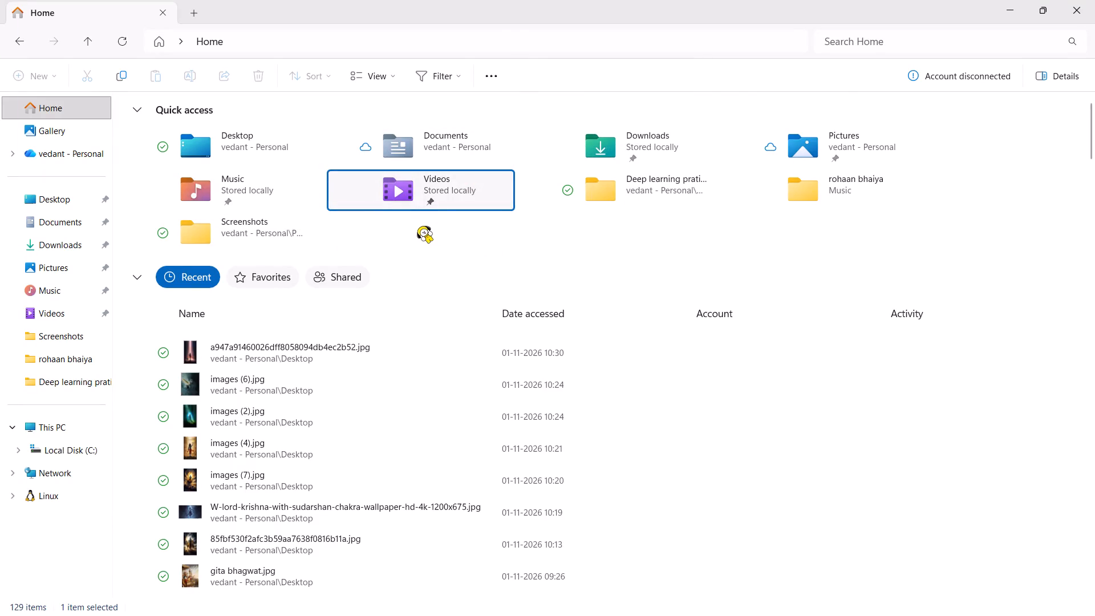
Look through Home's list of recent files from the newest to the oldest for the needed media.
scroll(421, 229, "down", 2)
scroll(421, 229, "right", 4)
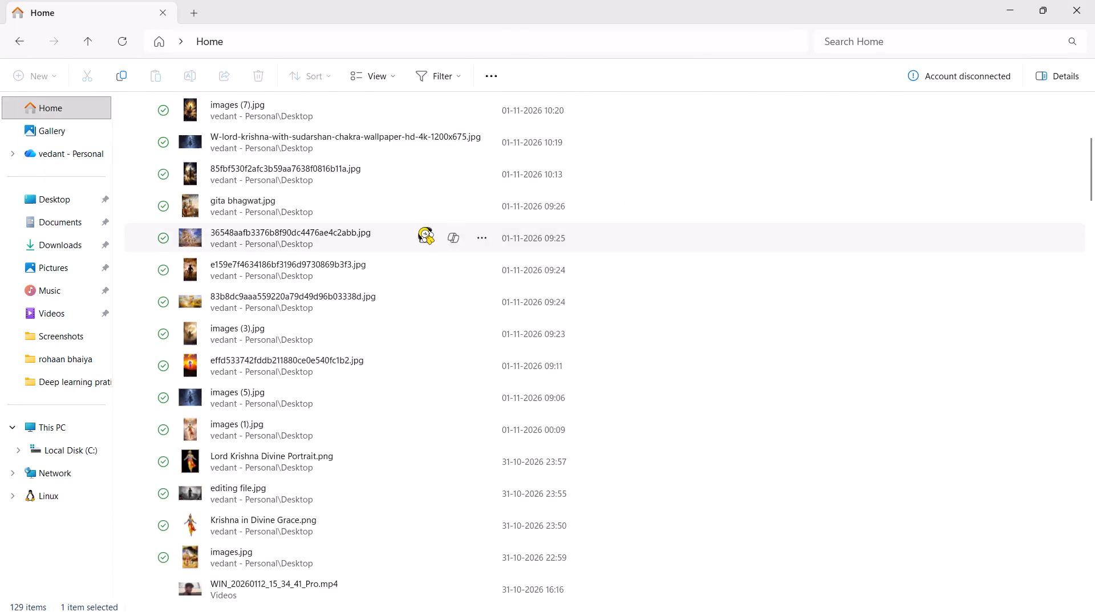
scroll(421, 229, "right", 17)
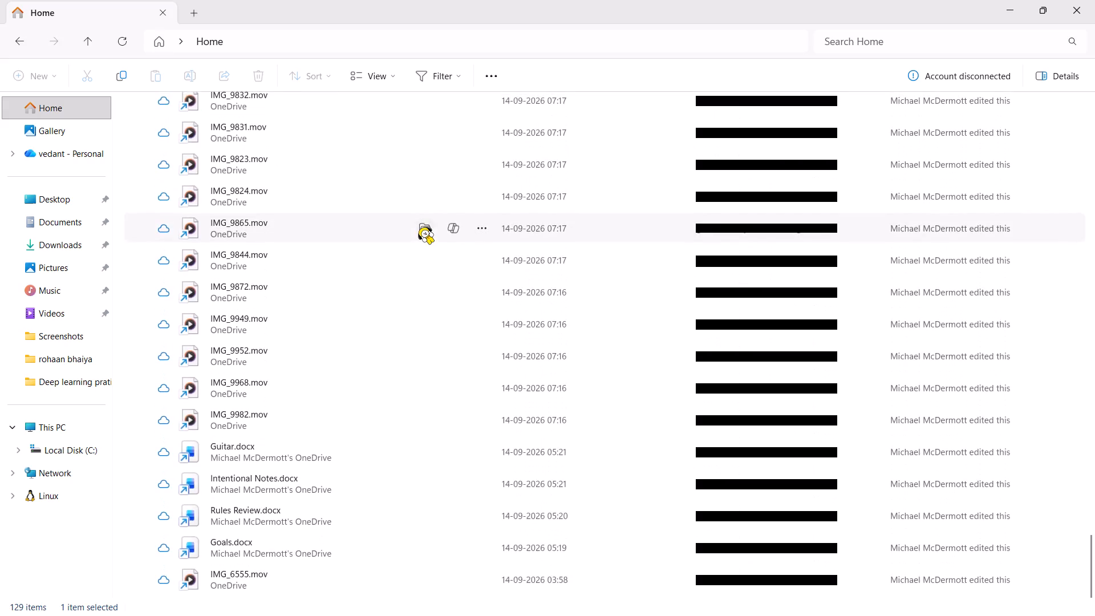
scroll(421, 229, "down", 3)
scroll(421, 229, "up", 17)
scroll(421, 229, "up", 16)
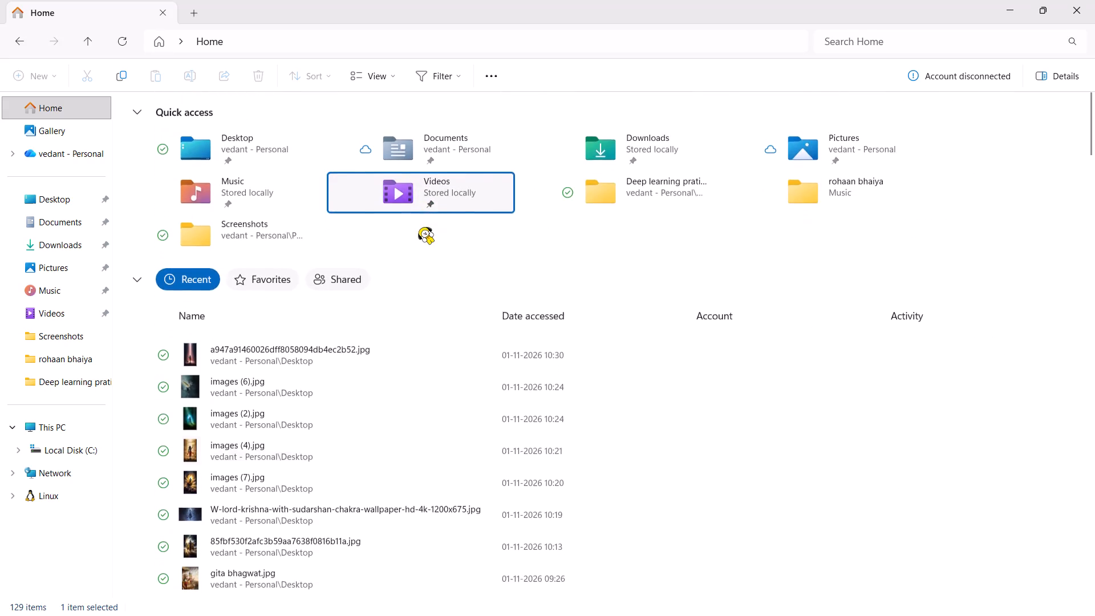
Search Home for "aie mobile", then clear the search.
left_click(892, 40)
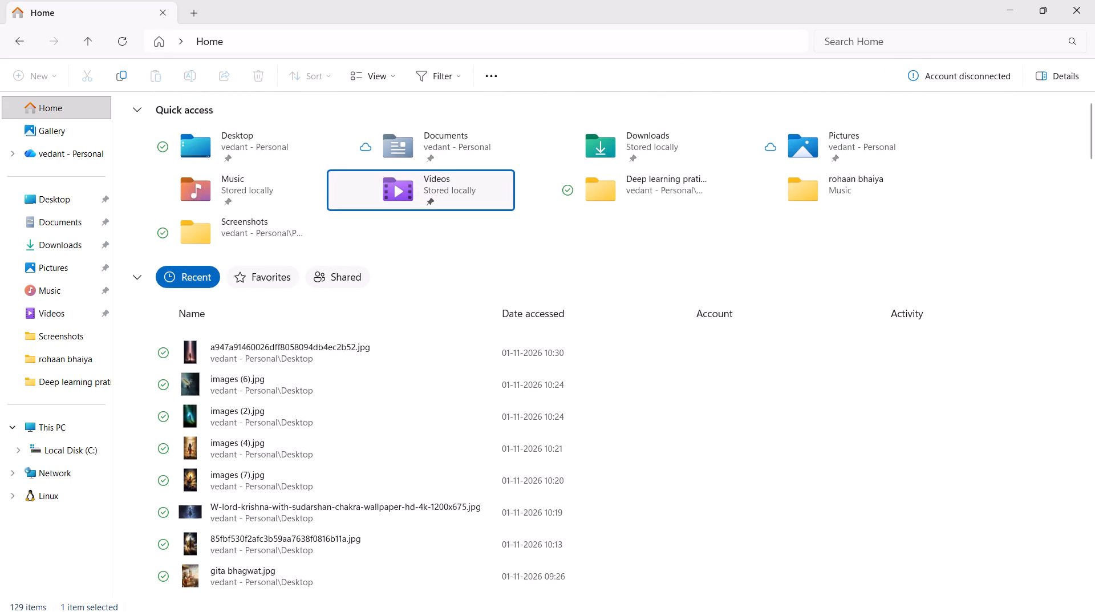
type("aie")
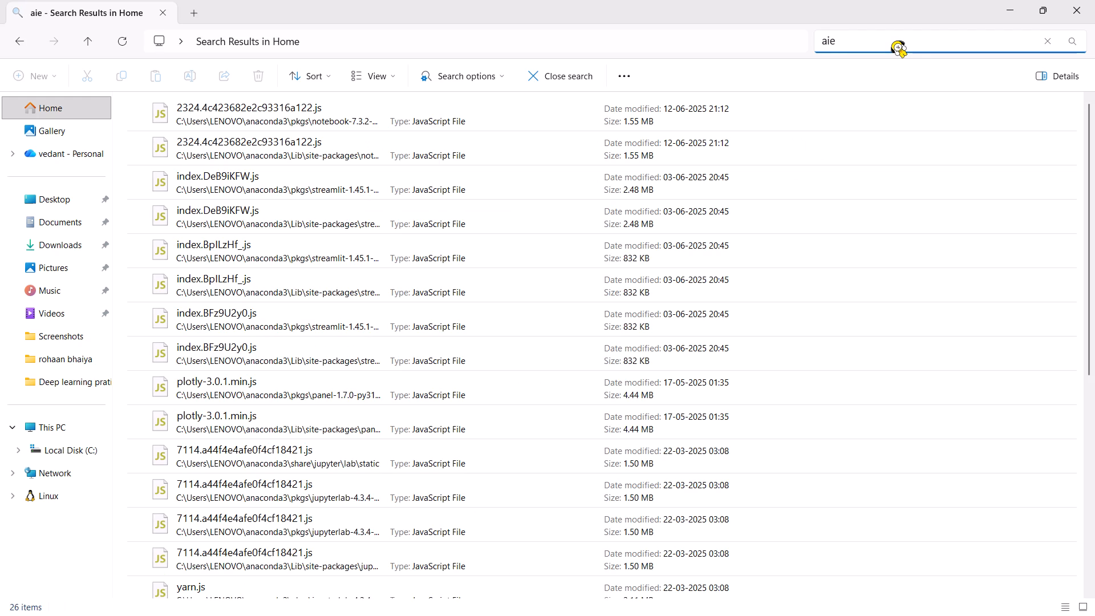
key("space")
type("mo")
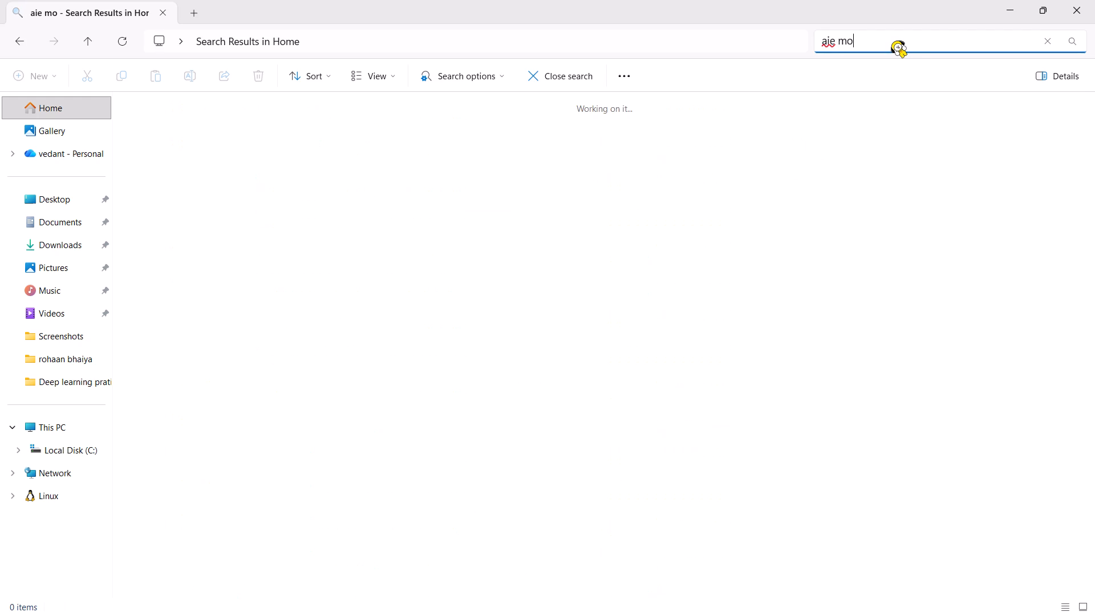
key("b")
key("i")
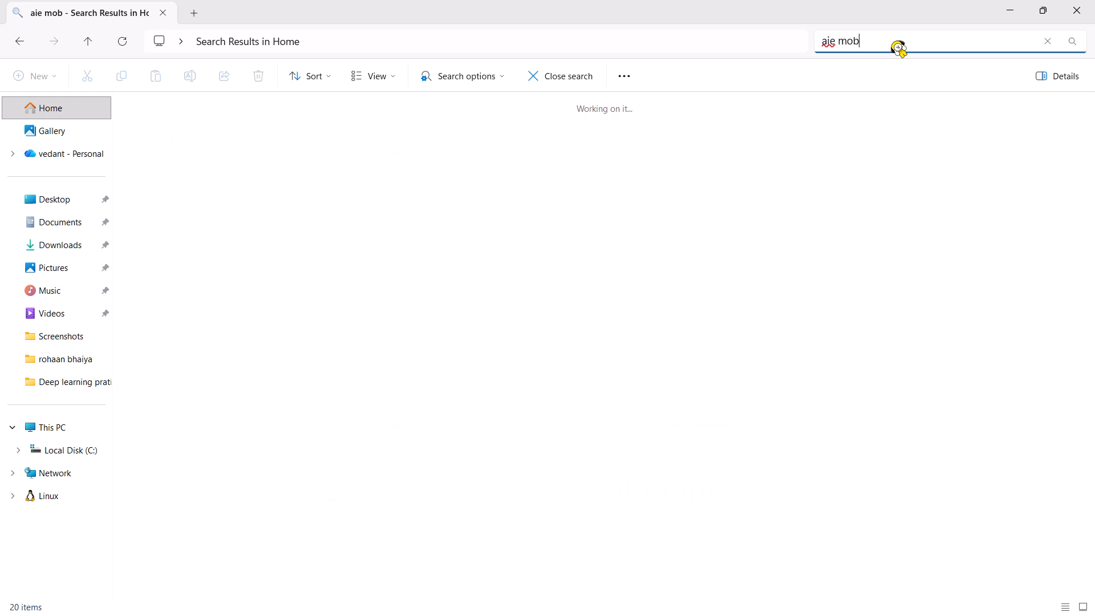
type("le")
key("space")
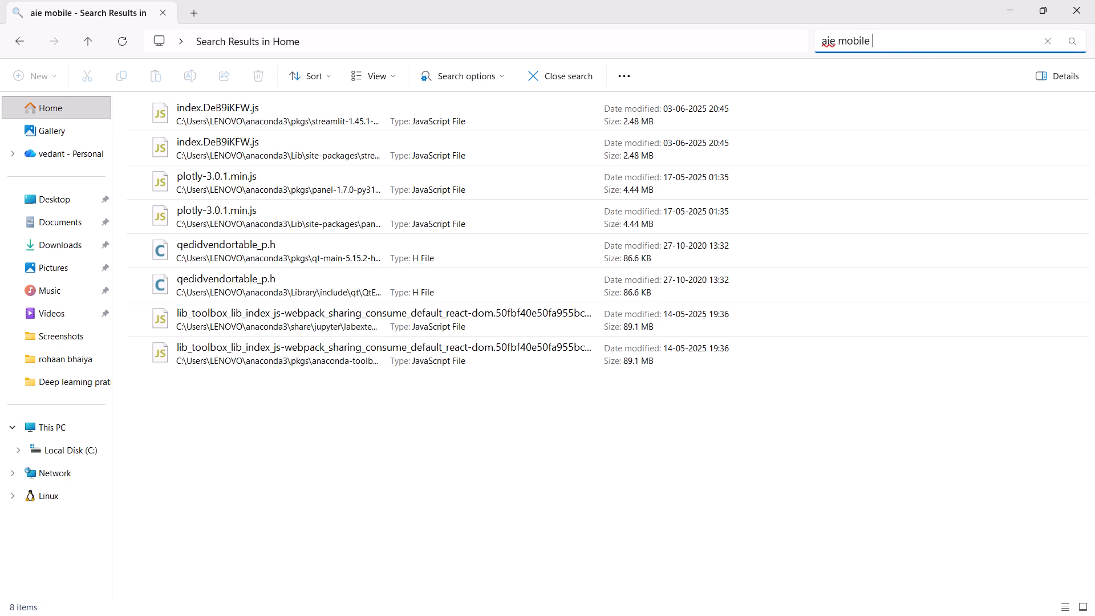
left_click(1043, 38)
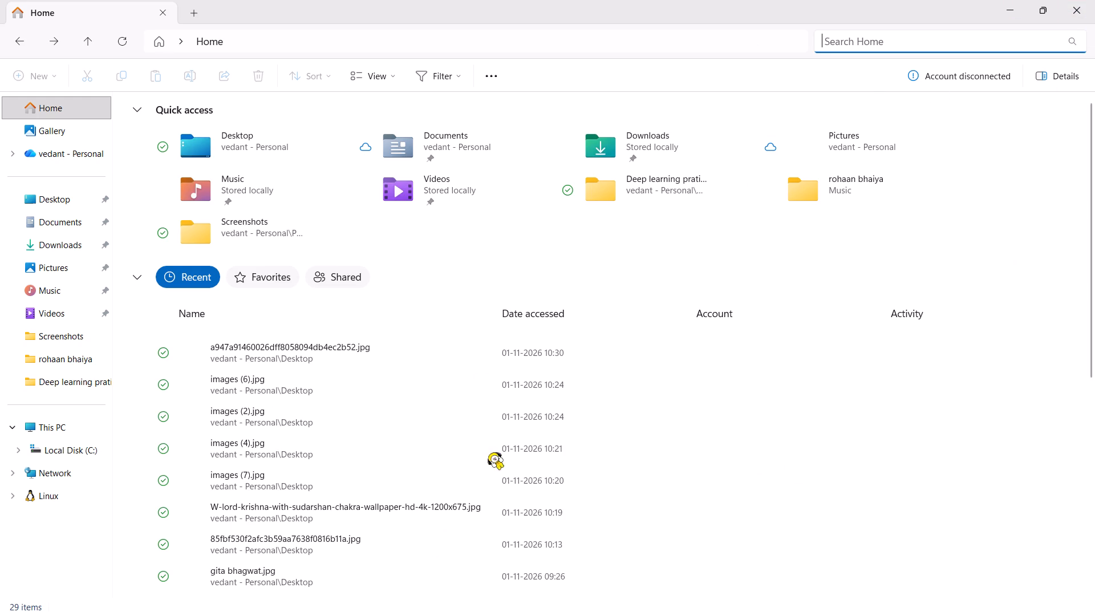
Check the Music folder from Home's quick access, then return to Home and close File Explorer.
left_click(314, 150)
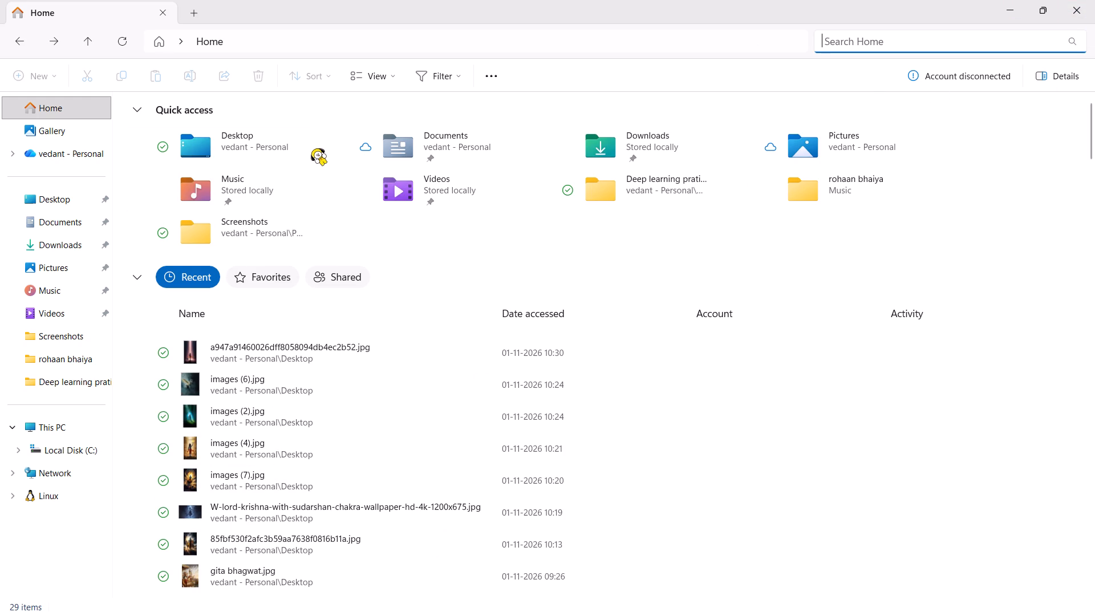
left_click(305, 149)
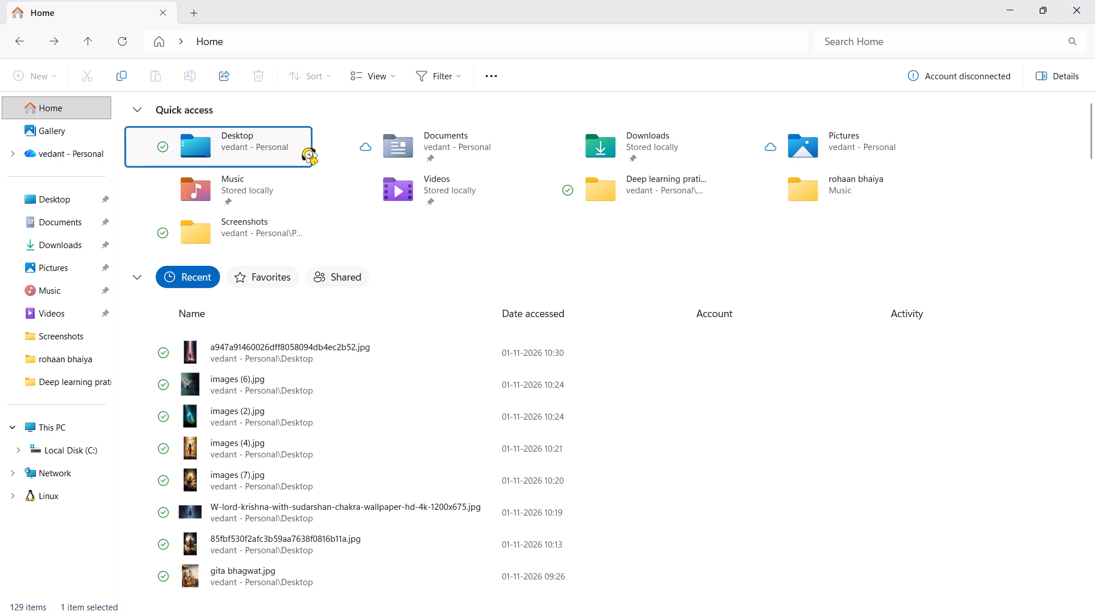
double_click(305, 149)
left_click(305, 149)
left_click(281, 177)
left_click(281, 177)
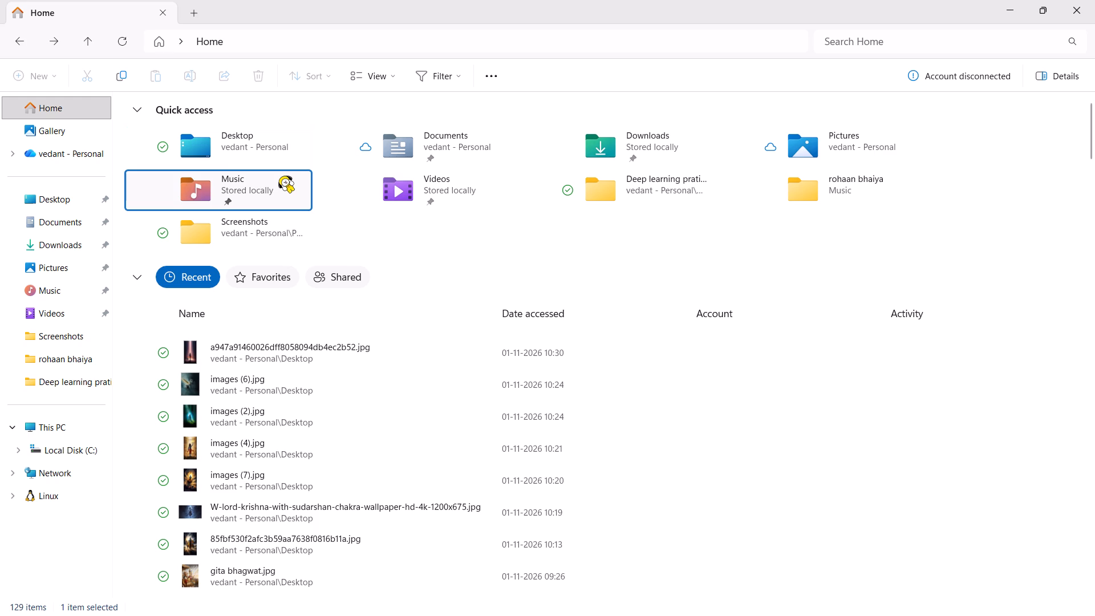
right_click(281, 177)
left_click(330, 240)
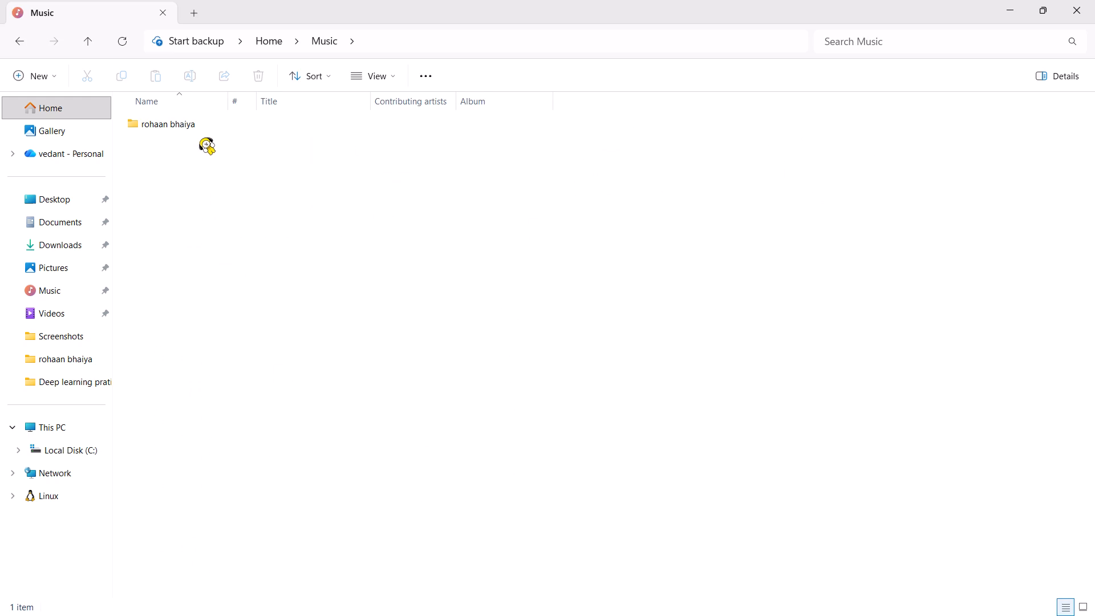
left_click(77, 112)
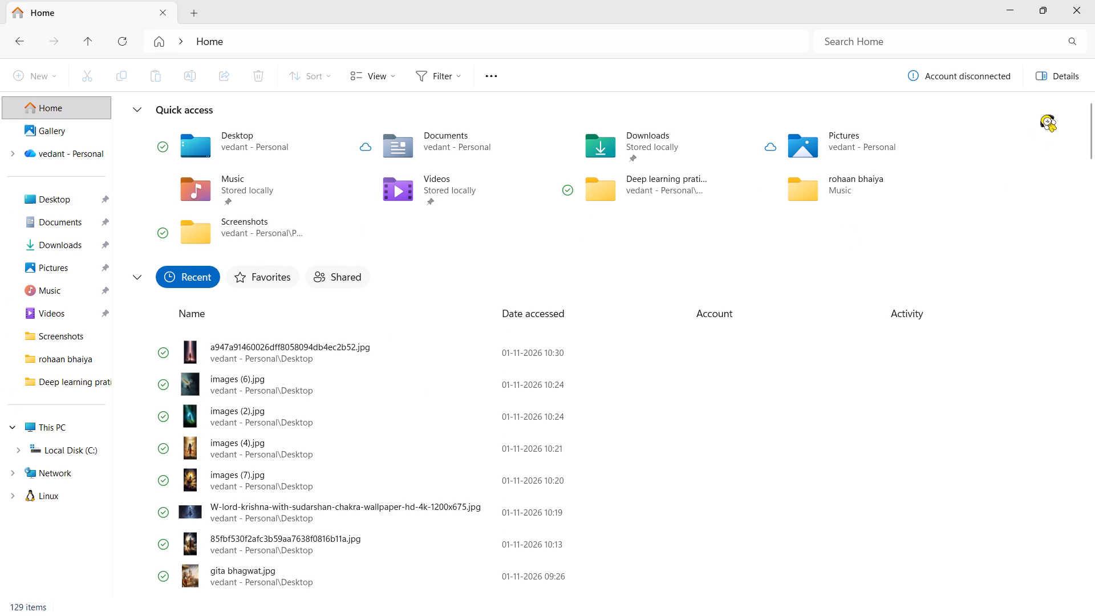
left_click(1078, 12)
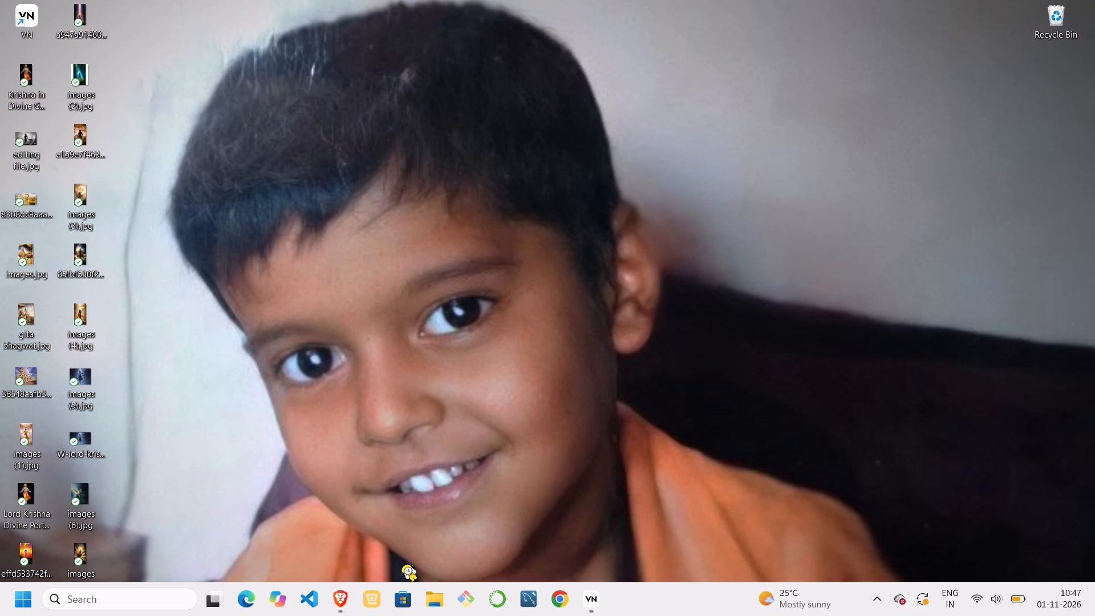
Open File Explorer and check the Downloads folder for the needed media.
left_click(433, 606)
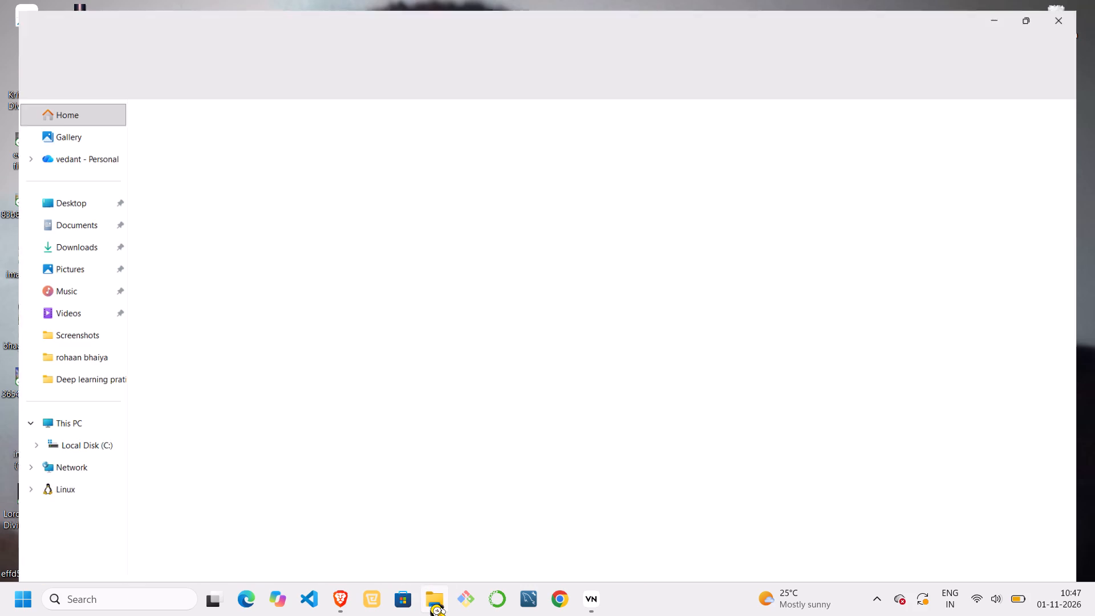
left_click(40, 242)
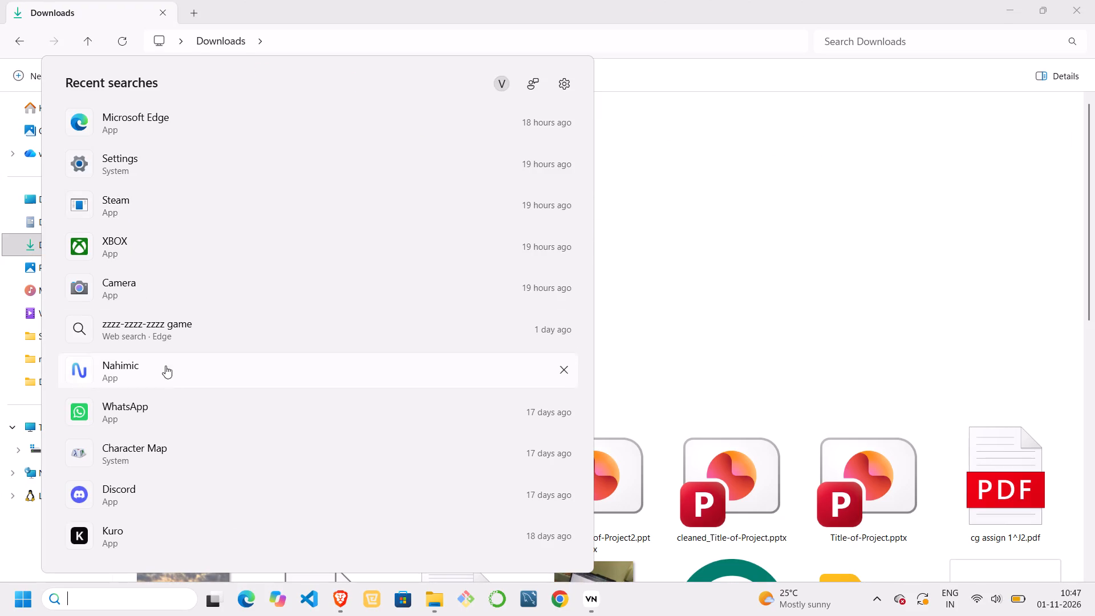
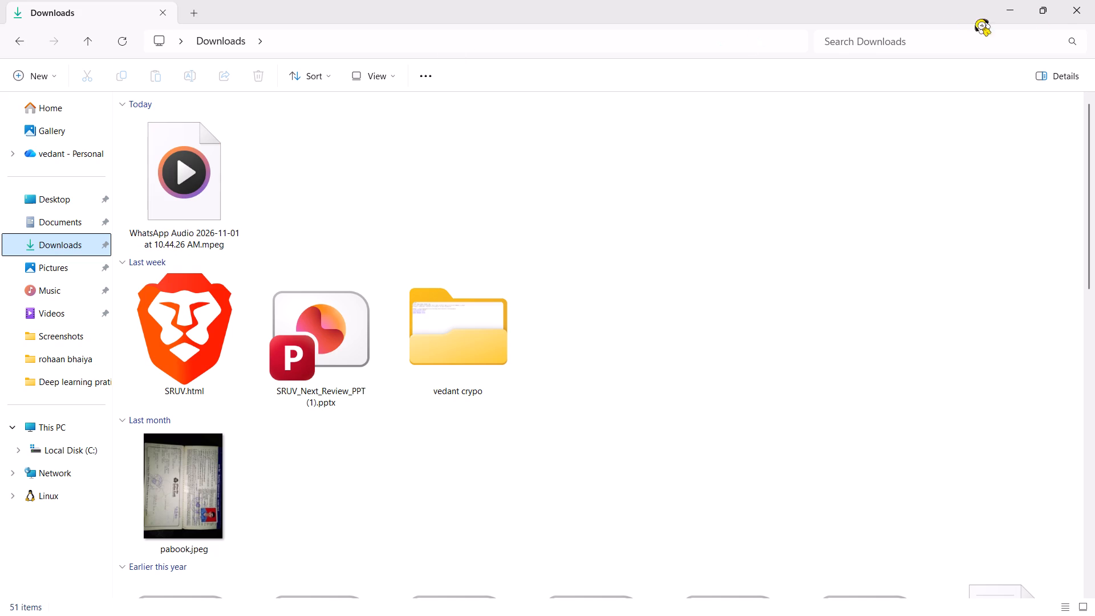
Close the Downloads folder window and switch to the VN video editor.
left_click(1070, 11)
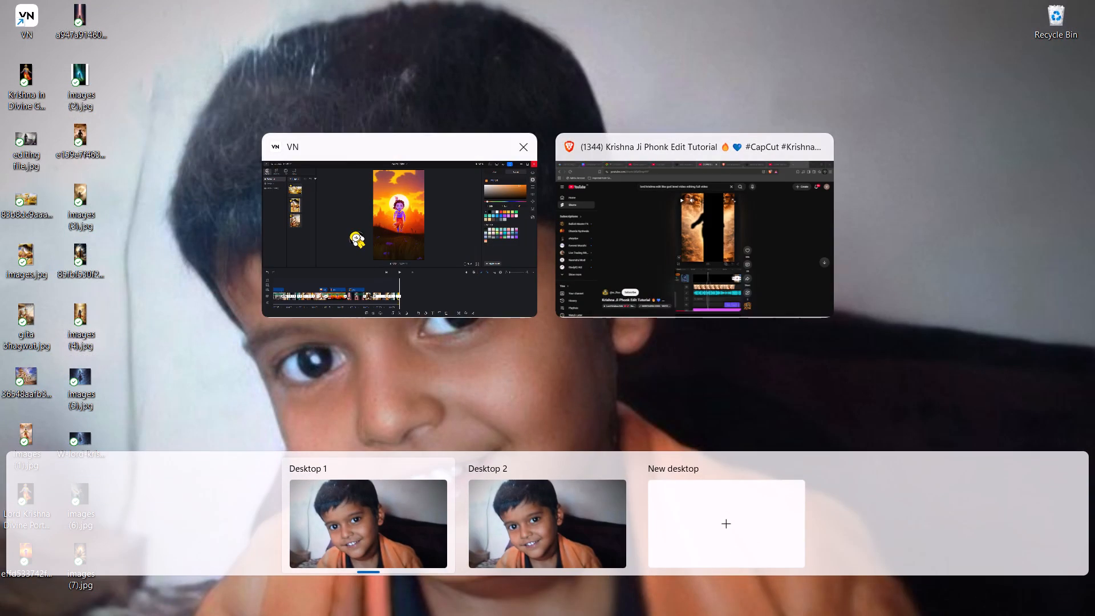
left_click(352, 233)
Add "WhatsApp Audio 2026-11-01 at 10.44.26 AM.mpeg" from Downloads to the audio track at the start of the timeline.
scroll(470, 508, "right", 15)
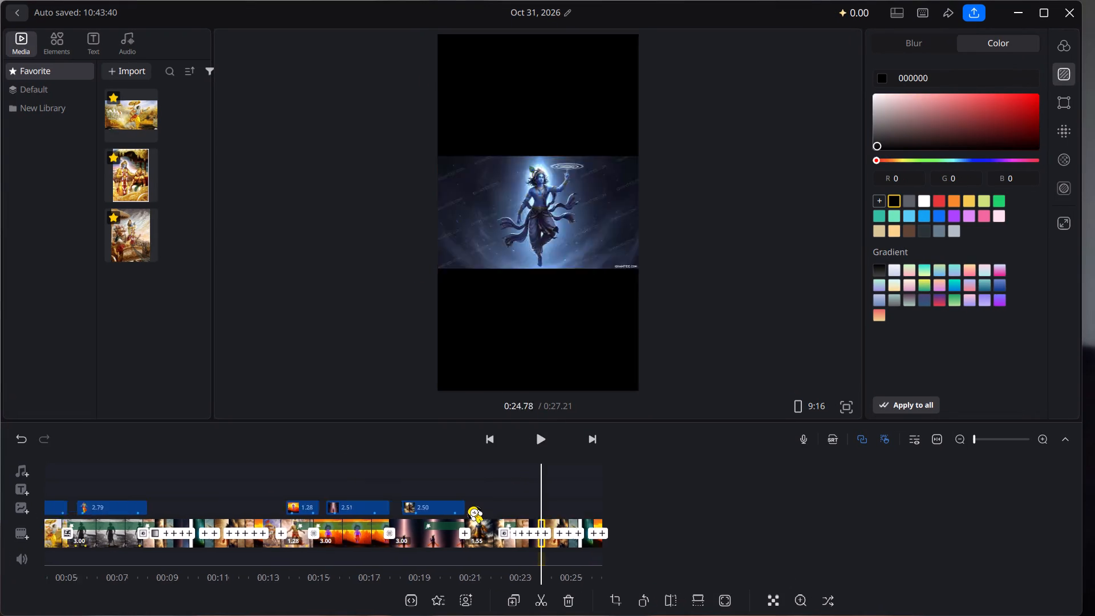
scroll(470, 508, "right", 14)
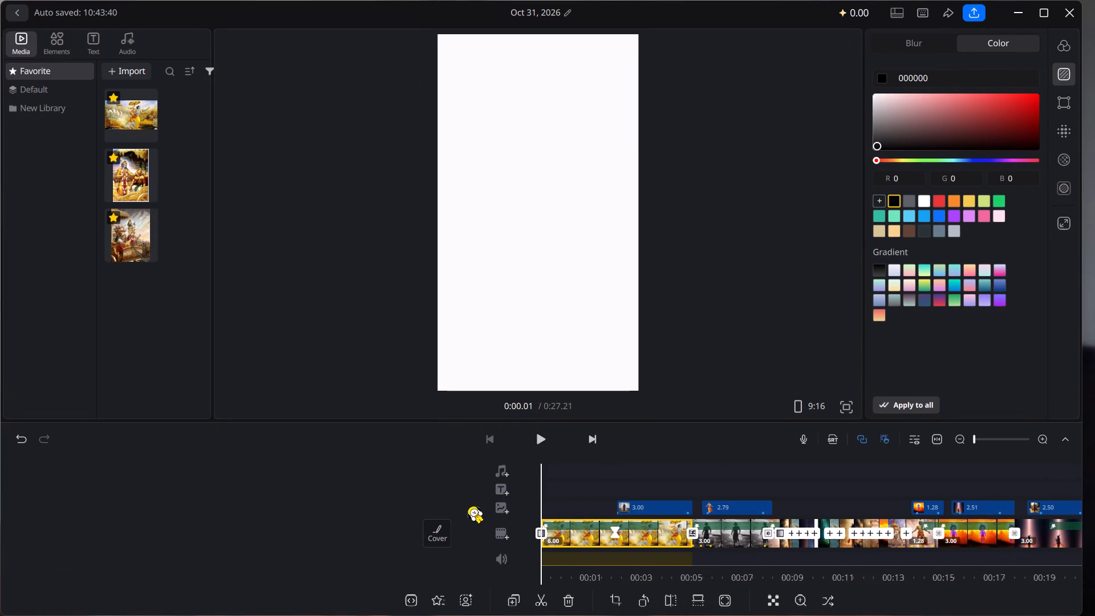
left_click(504, 469)
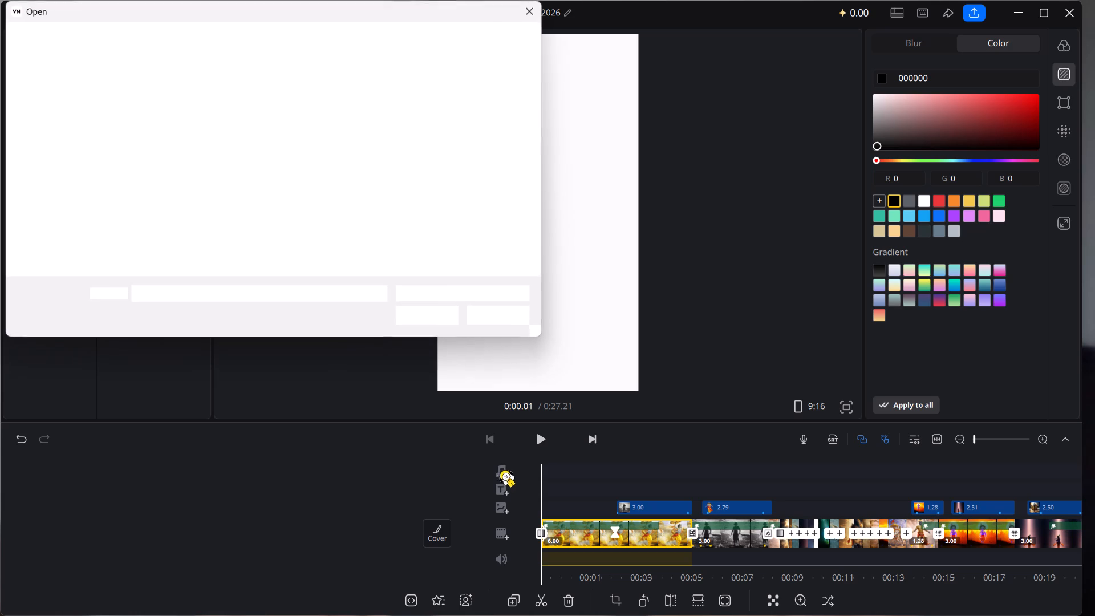
left_click(70, 180)
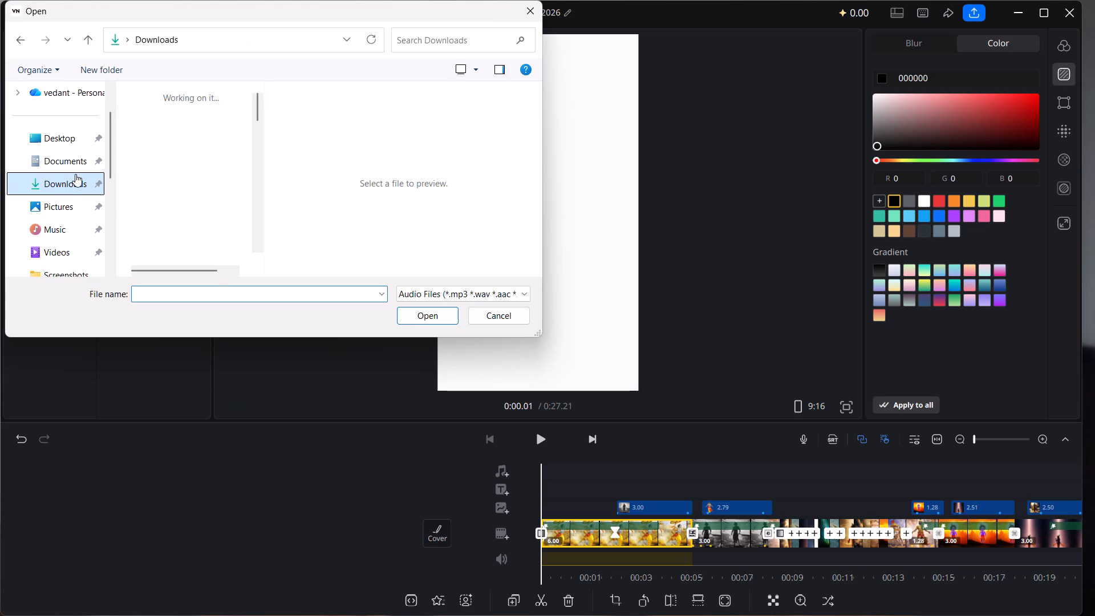
left_click(180, 172)
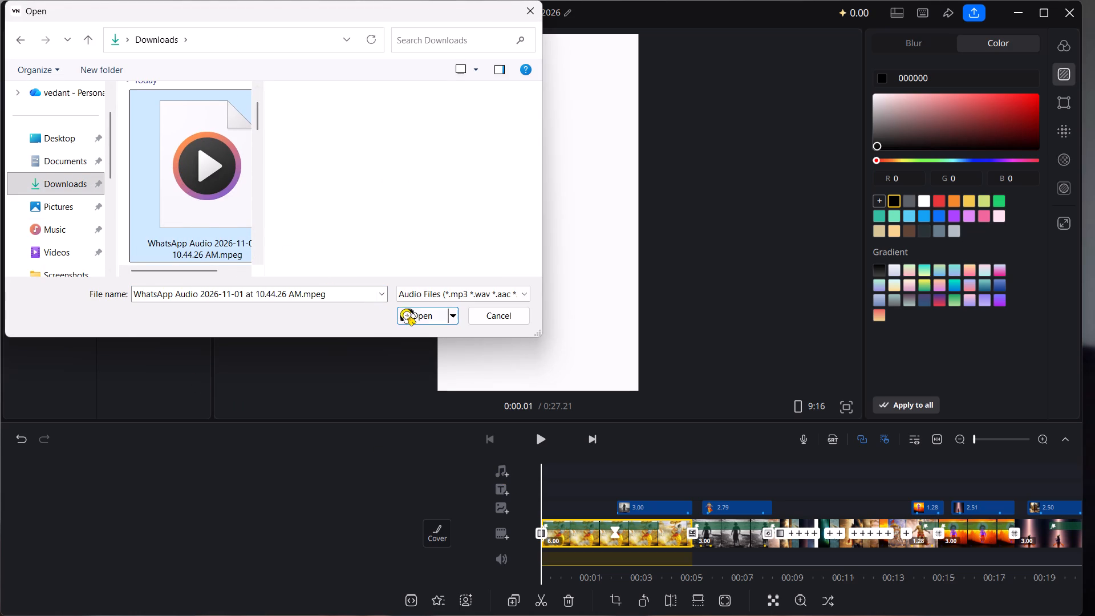
left_click(405, 313)
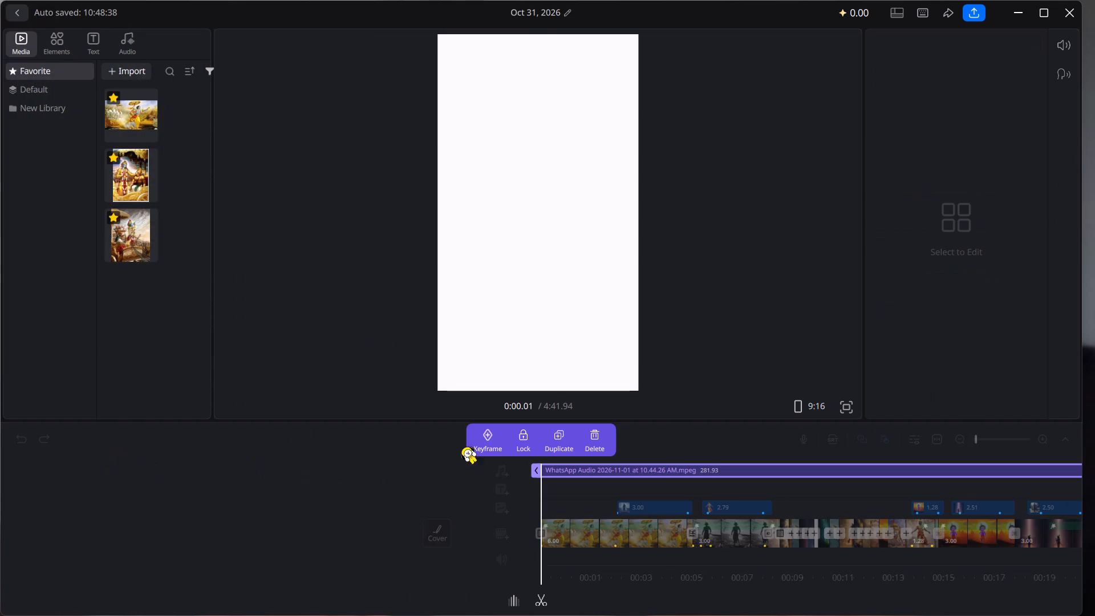
left_click(444, 462)
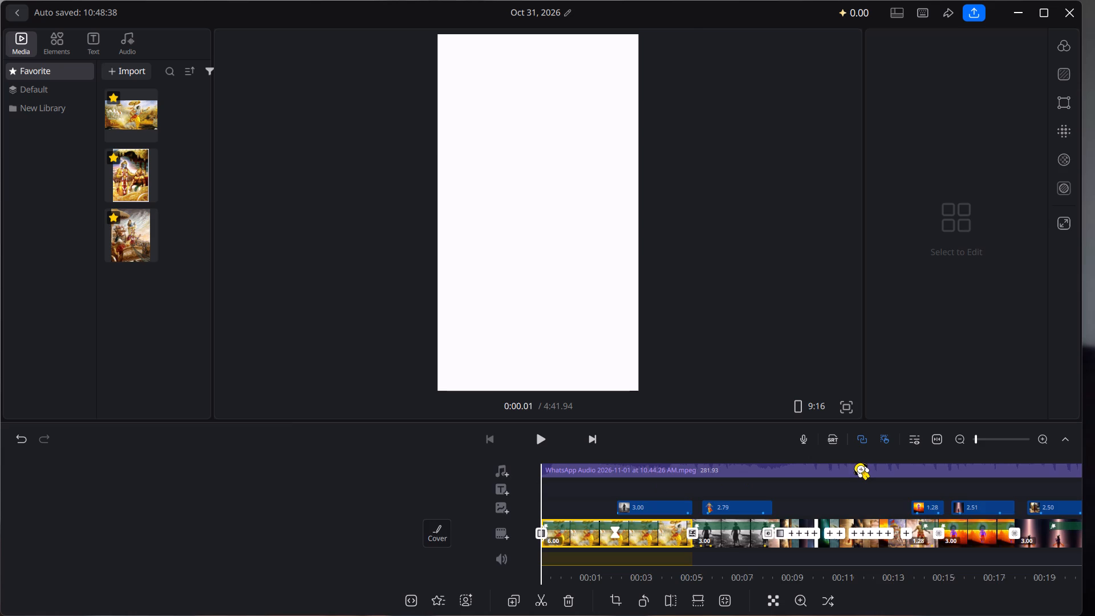
Trim the end of the WhatsApp audio clip back to about 4:31.97 on the timeline.
scroll(857, 464, "left", 15)
scroll(857, 464, "left", 18)
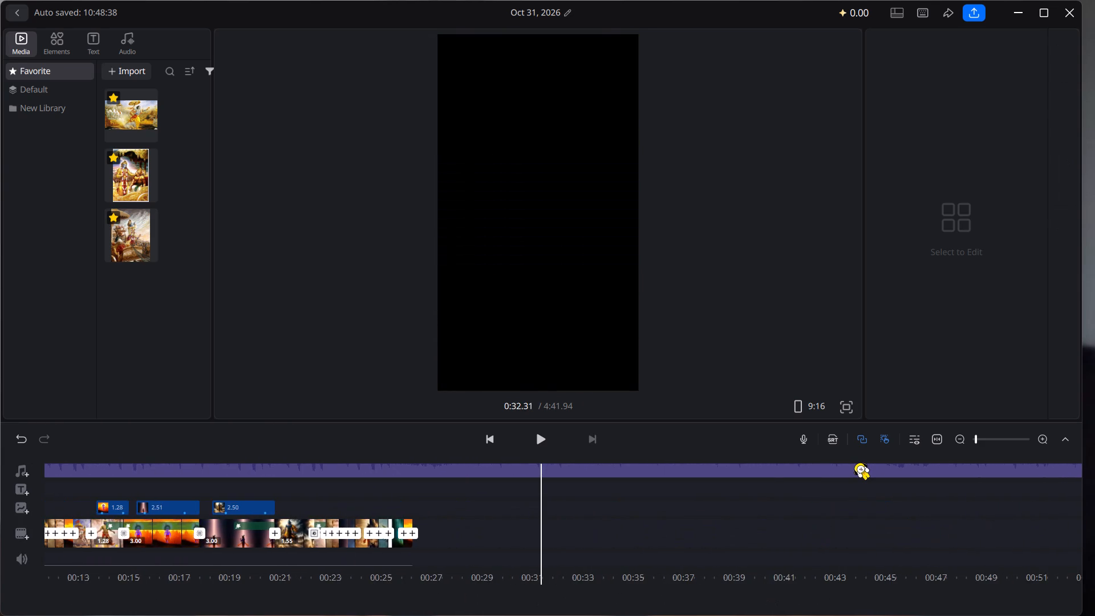
scroll(857, 464, "left", 20)
scroll(857, 464, "left", 20)
scroll(857, 464, "left", 5)
scroll(857, 464, "left", 20)
scroll(857, 464, "left", 6)
scroll(857, 464, "left", 16)
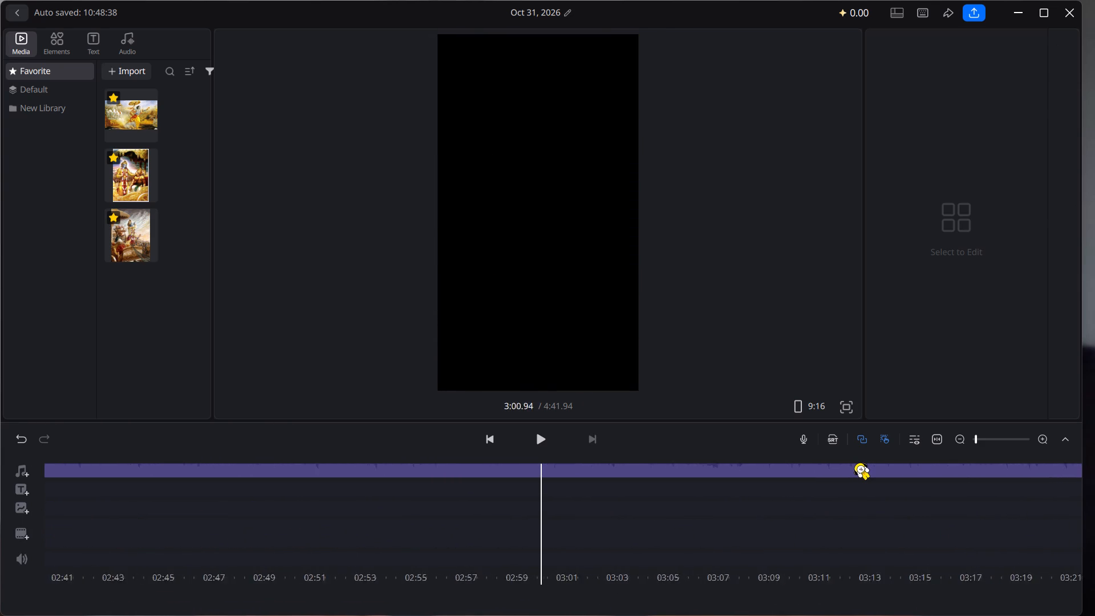
scroll(857, 464, "left", 10)
scroll(857, 464, "left", 20)
scroll(857, 464, "left", 8)
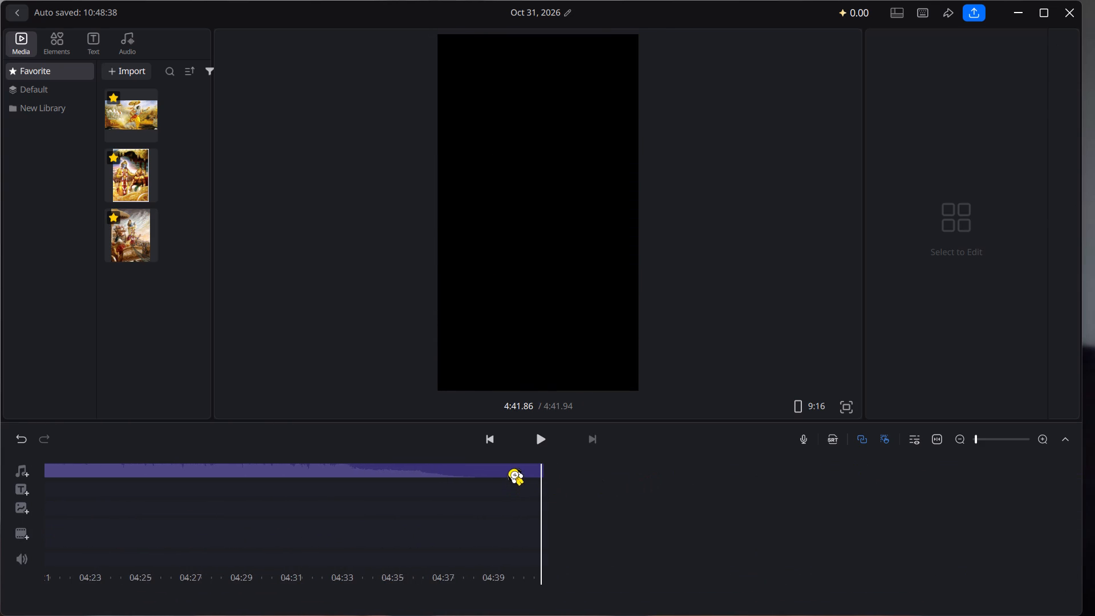
left_click(510, 468)
left_click_drag(573, 475, 567, 475)
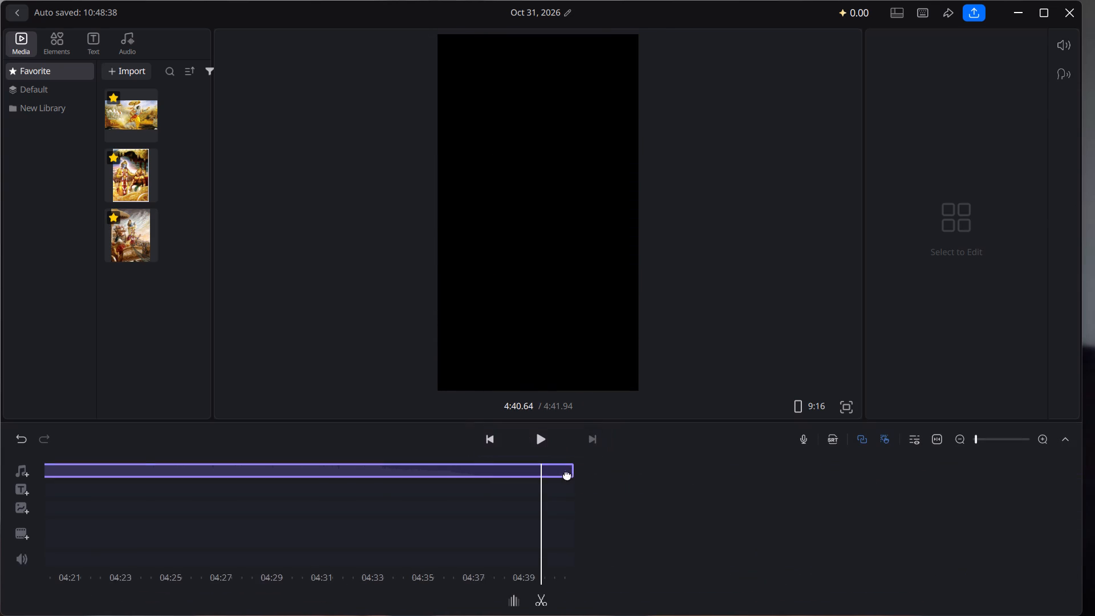
left_click_drag(567, 475, 429, 479)
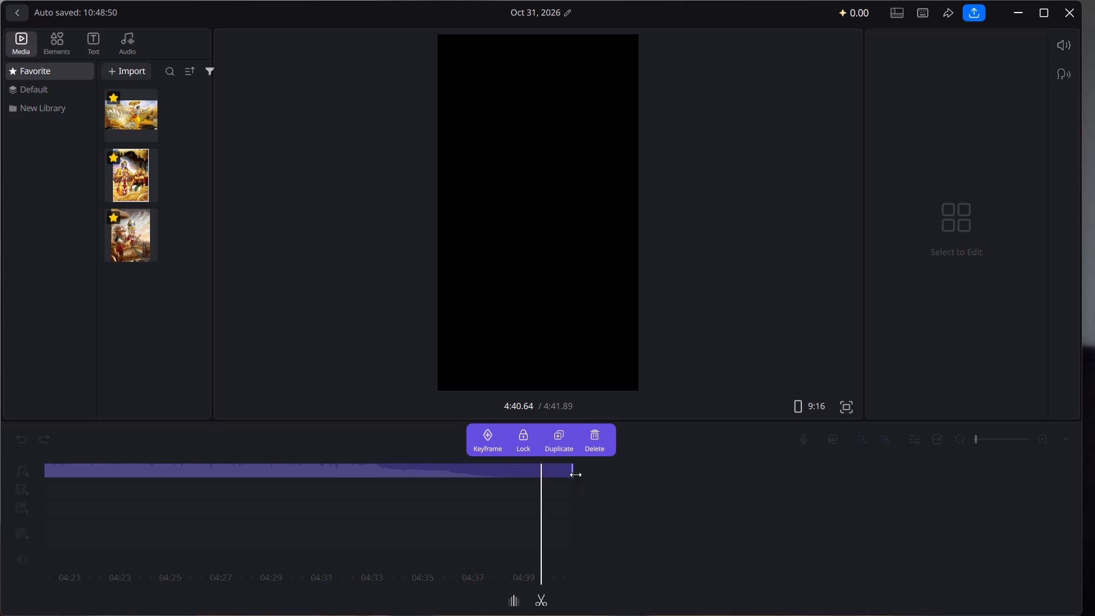
left_click_drag(576, 475, 320, 493)
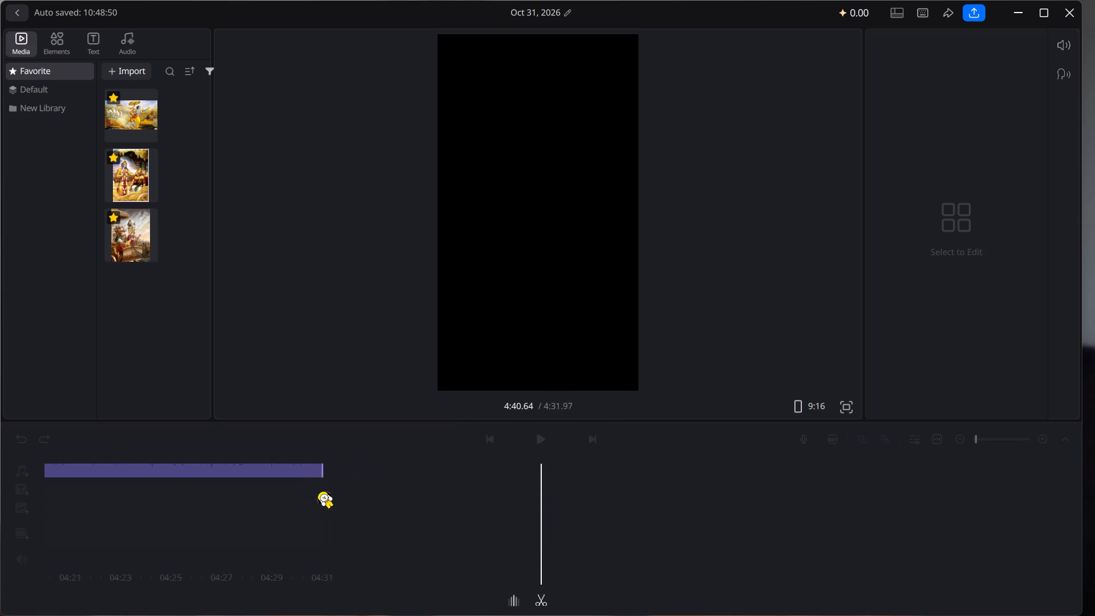
Trim the end of the WhatsApp audio track to about 27.2 seconds so it ends with the last video clip.
left_click_drag(320, 493, 42, 503)
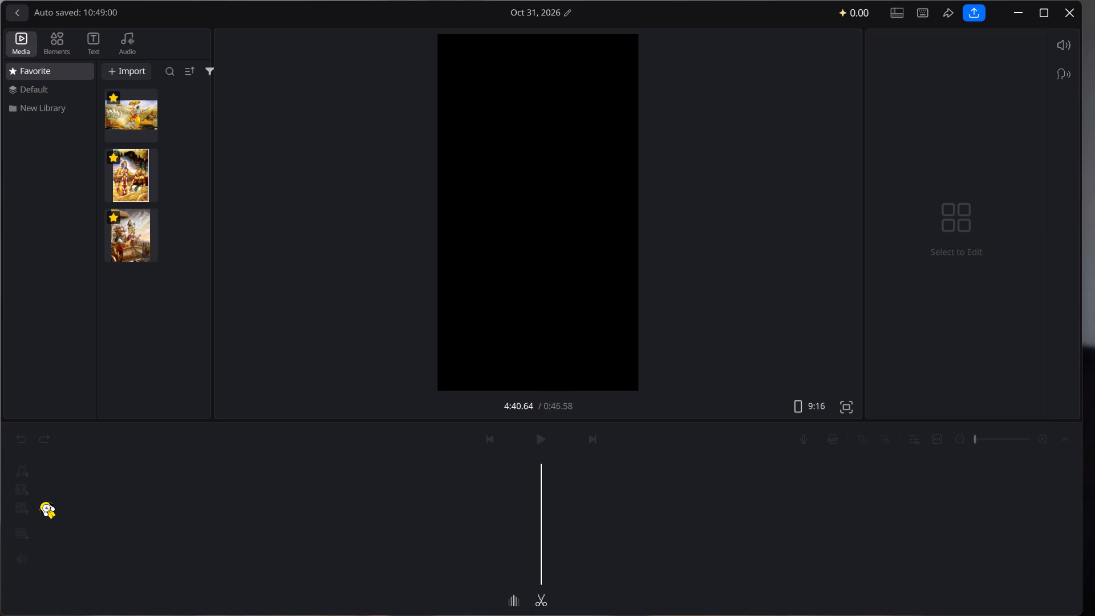
left_click_drag(42, 503, 409, 500)
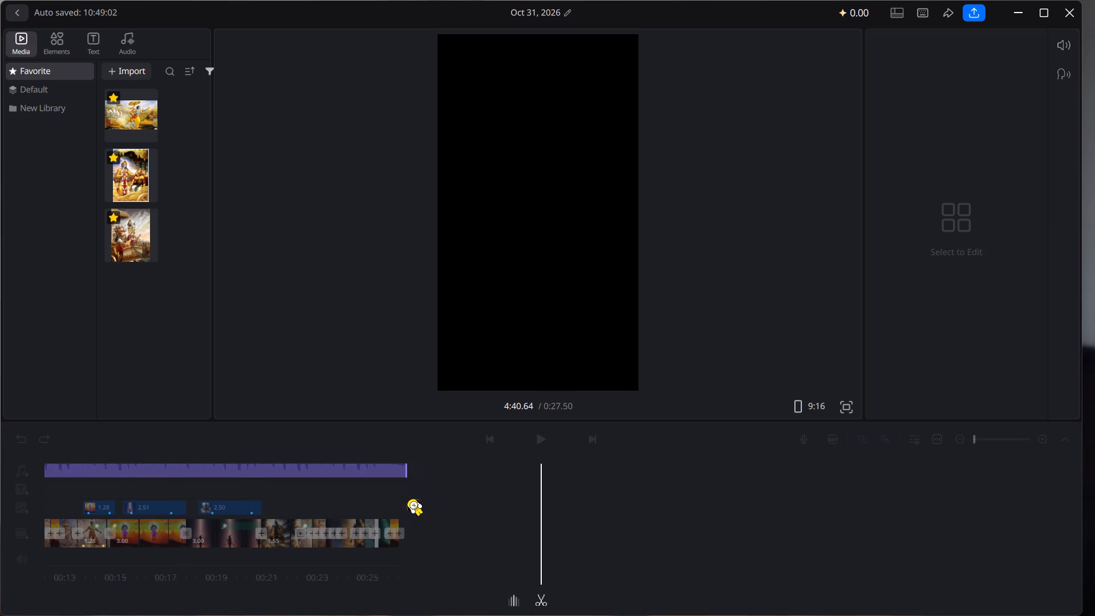
left_click_drag(409, 500, 405, 500)
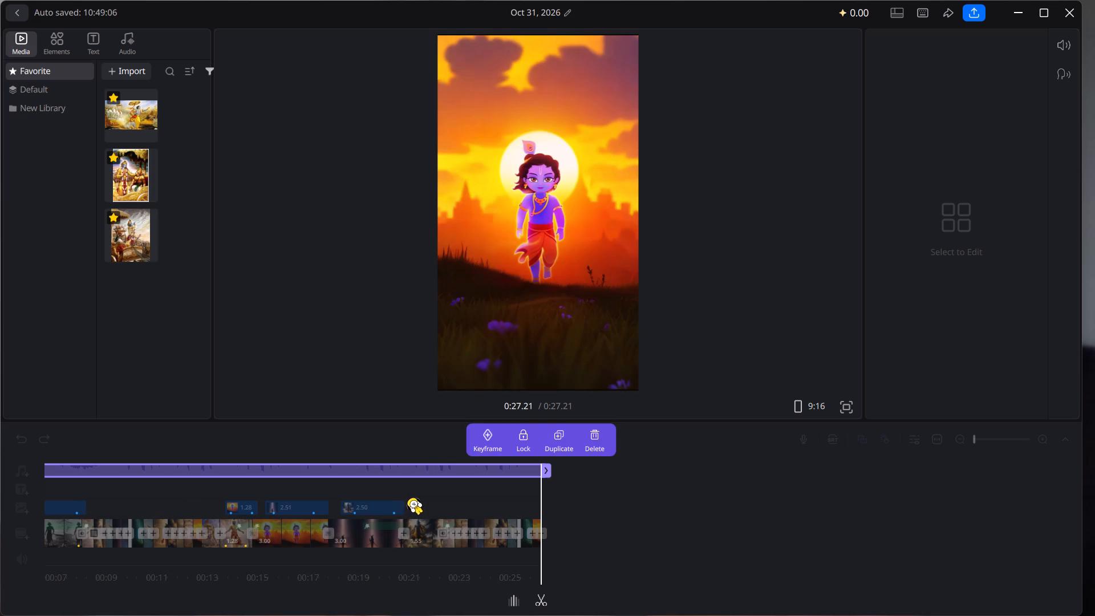
left_click(620, 519)
Play the video from the very beginning to review it with the shortened audio.
scroll(144, 522, "right", 18)
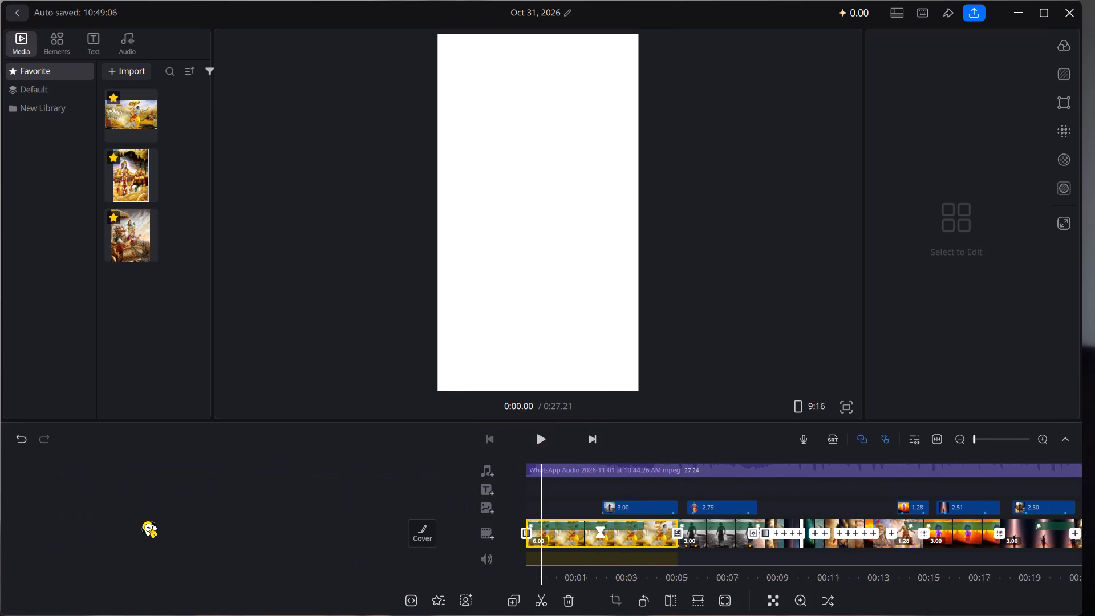
scroll(144, 522, "right", 13)
left_click(545, 437)
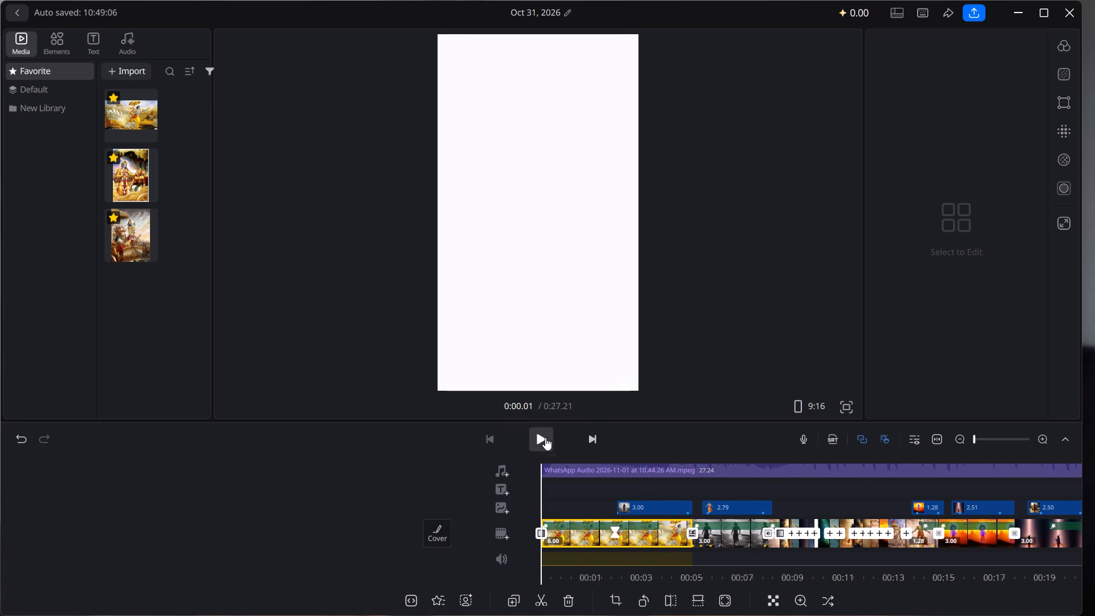
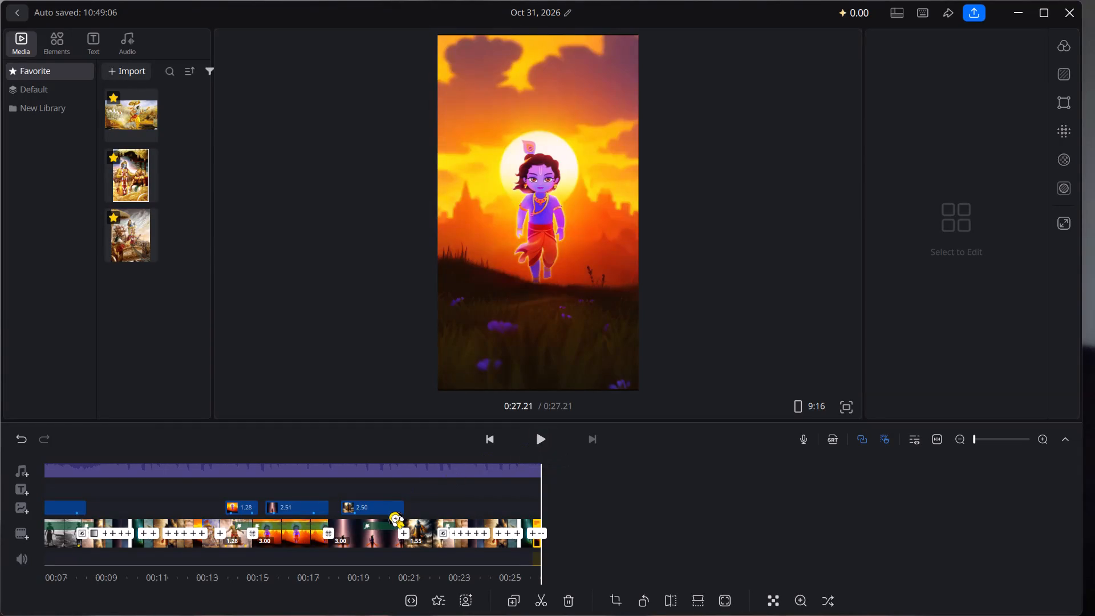
Play the video from the very beginning through to its end to review the edit.
scroll(391, 513, "right", 20)
scroll(391, 513, "right", 5)
scroll(391, 513, "right", 16)
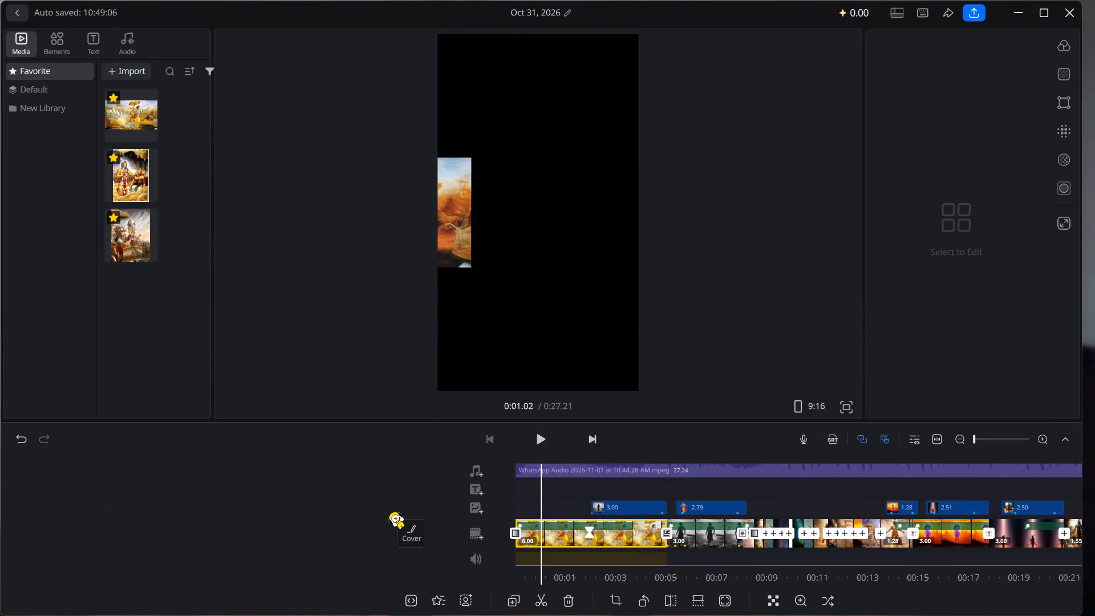
scroll(391, 513, "right", 16)
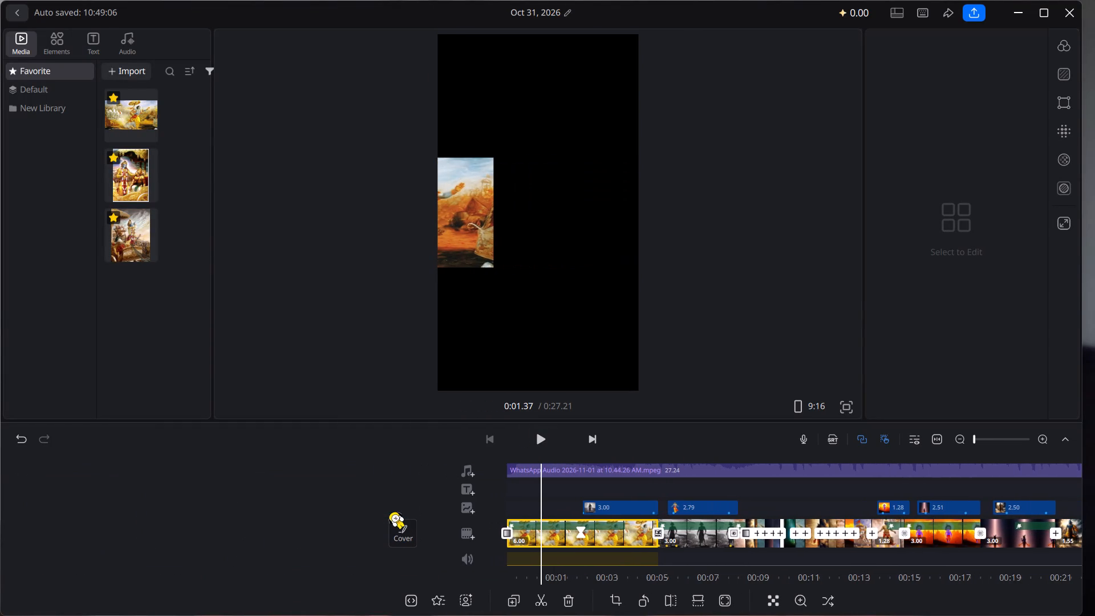
scroll(391, 513, "right", 8)
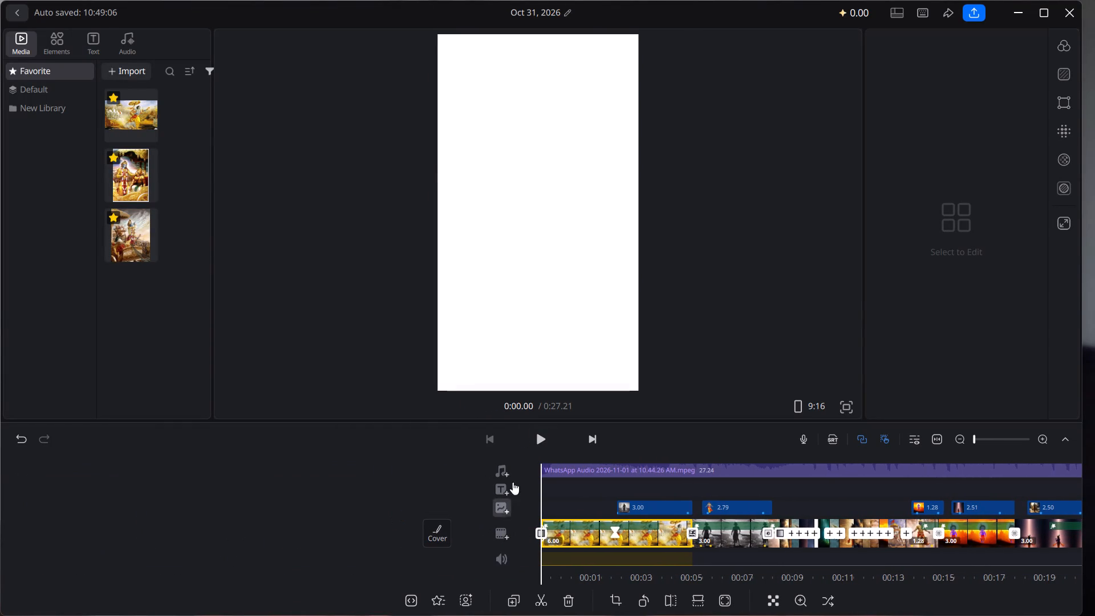
left_click(534, 442)
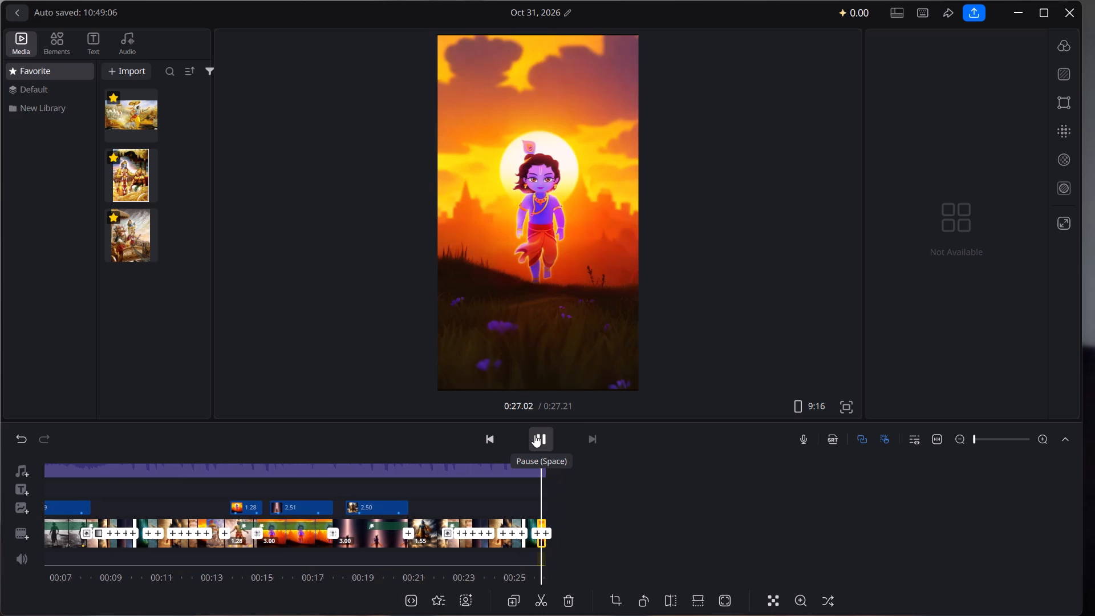
left_click(718, 611)
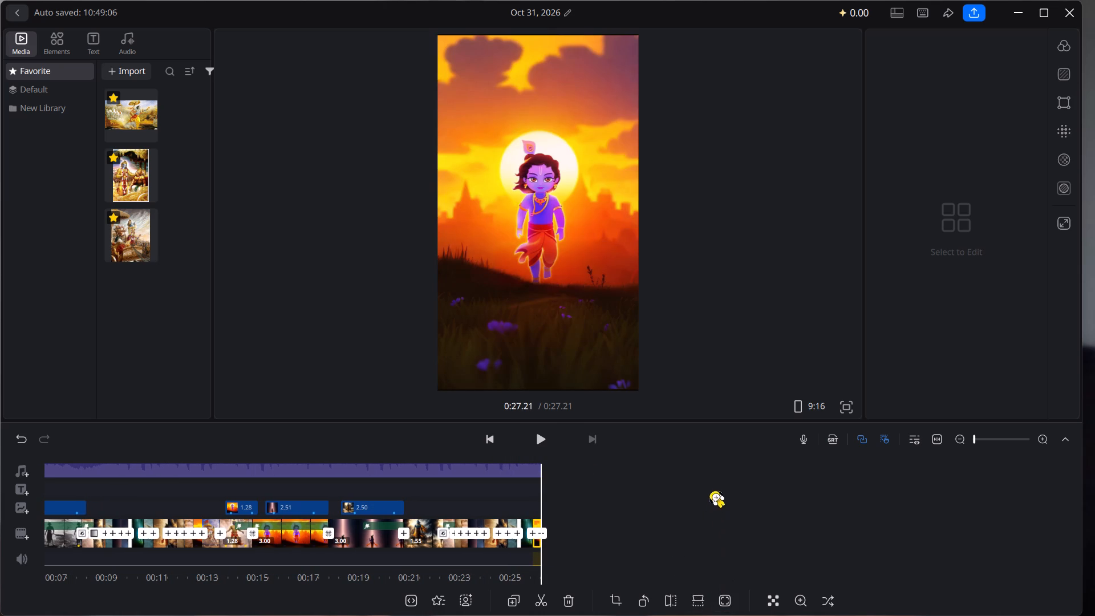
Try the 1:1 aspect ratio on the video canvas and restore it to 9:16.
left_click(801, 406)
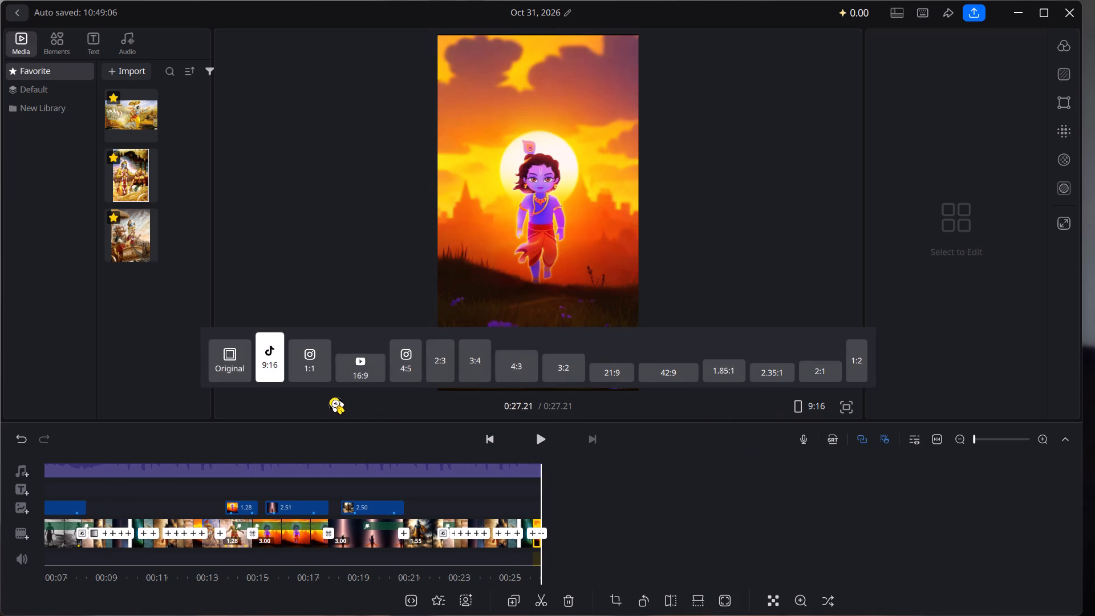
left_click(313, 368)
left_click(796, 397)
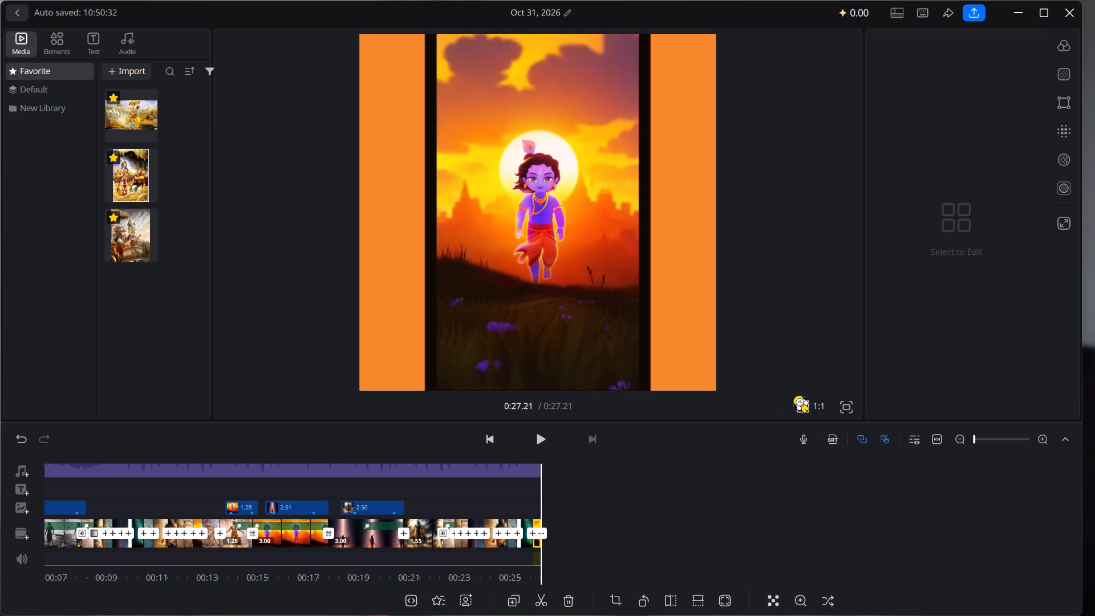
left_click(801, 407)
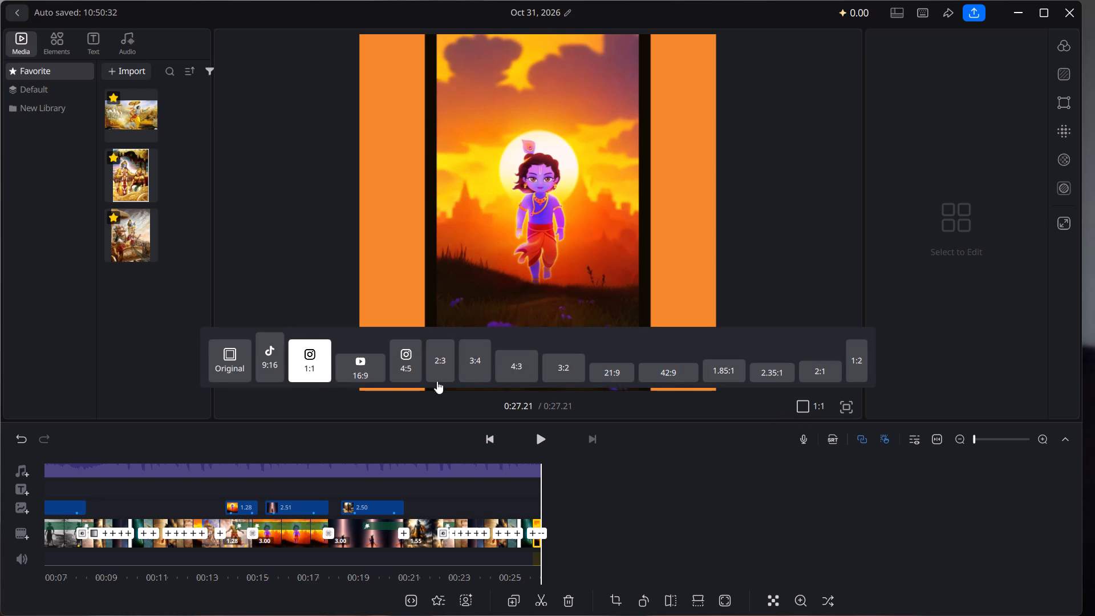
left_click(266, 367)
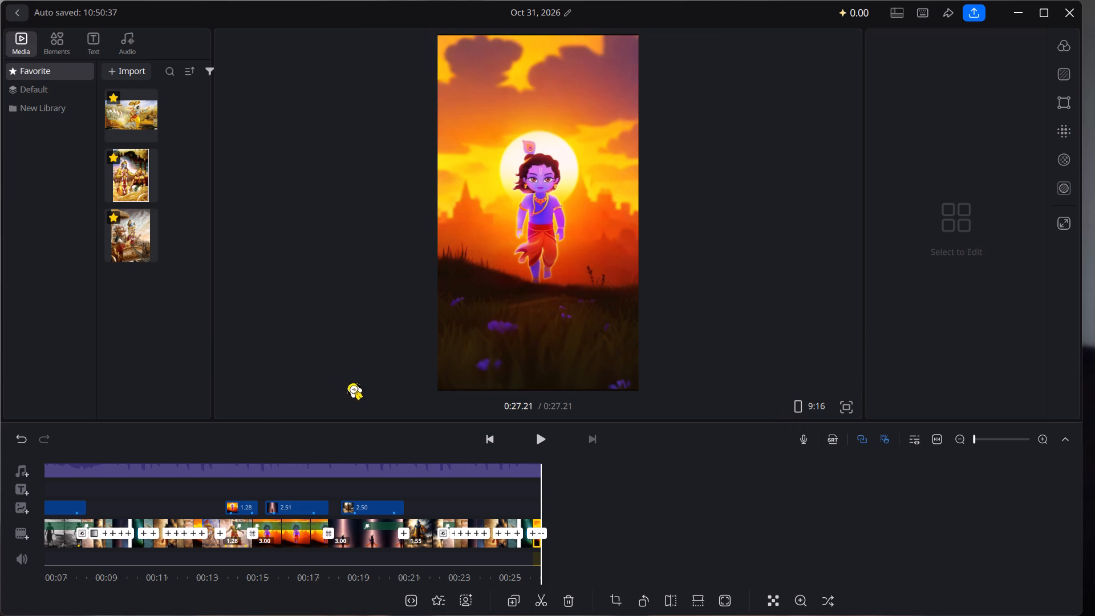
Play the 9:16 video from near its beginning through to the end as a final check.
scroll(378, 504, "right", 20)
scroll(378, 504, "right", 3)
scroll(378, 504, "right", 19)
scroll(378, 504, "right", 7)
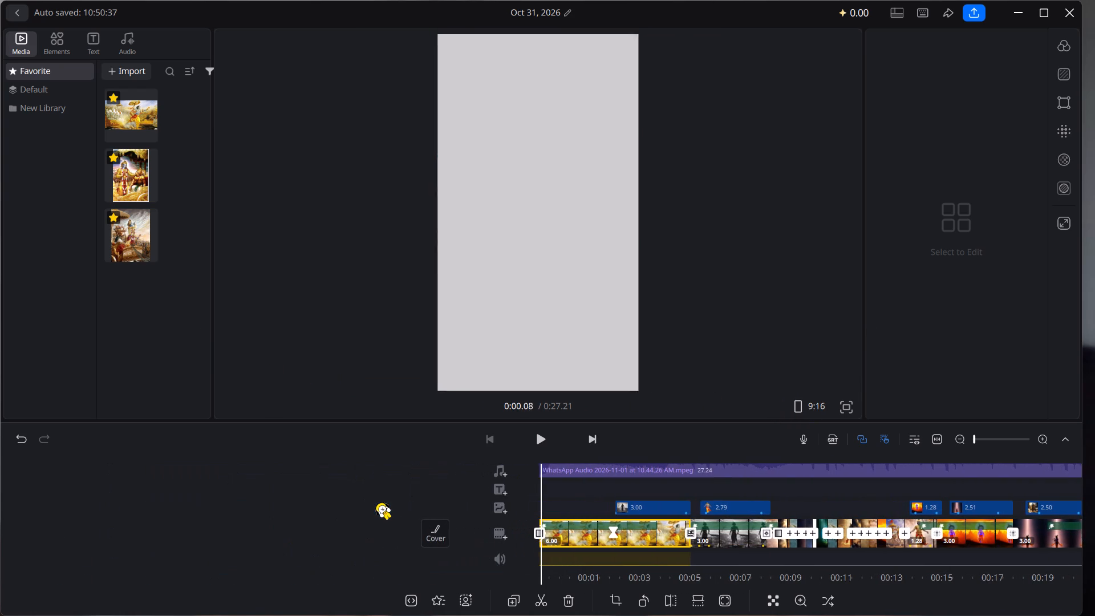
left_click(539, 436)
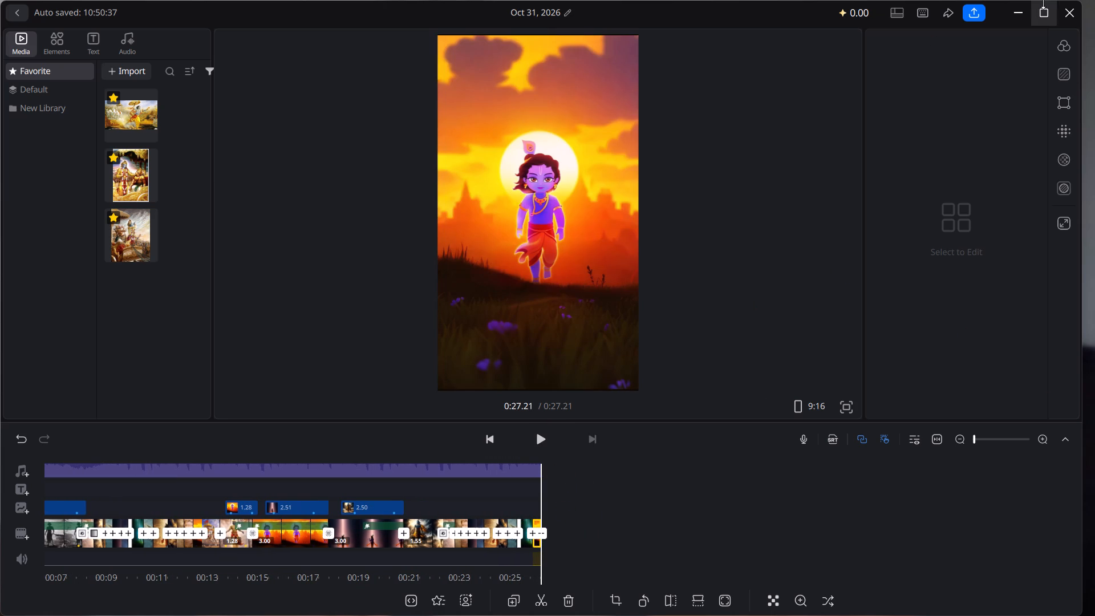
Close the video editor and the browser window with the Krishna Ji Phonk Edit tutorial.
left_click(1077, 15)
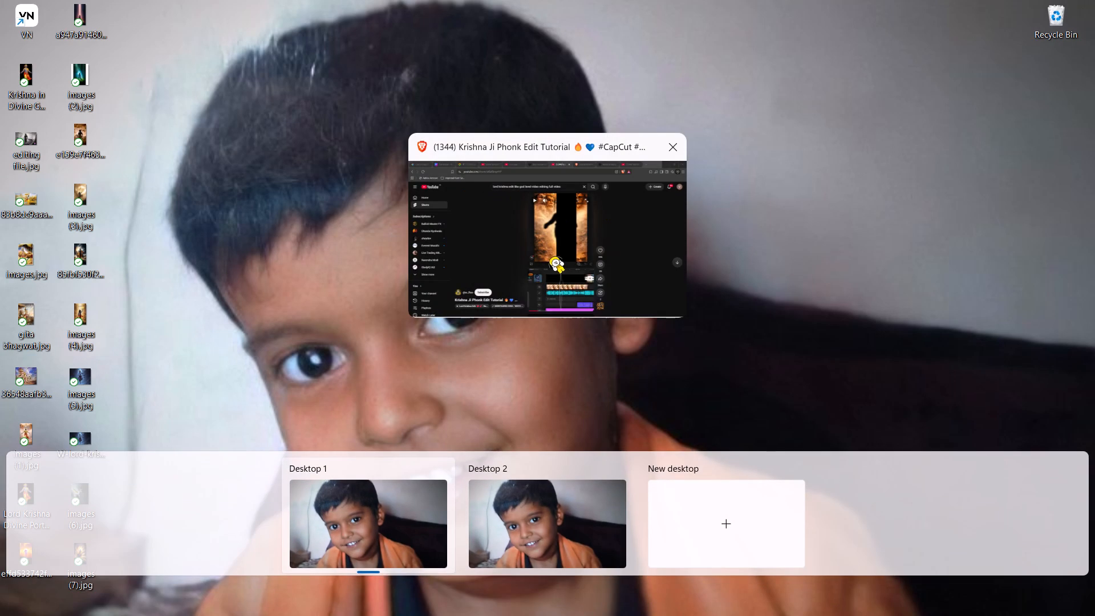
left_click(677, 152)
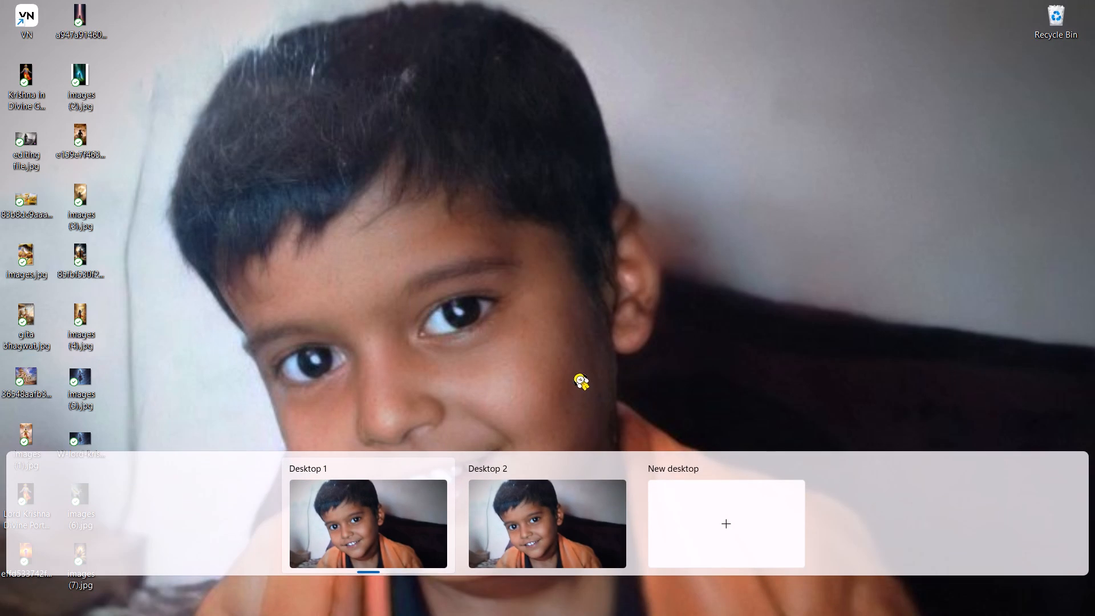
Remove the virtual desktop named Desktop 2, keeping only Desktop 1.
left_click(618, 468)
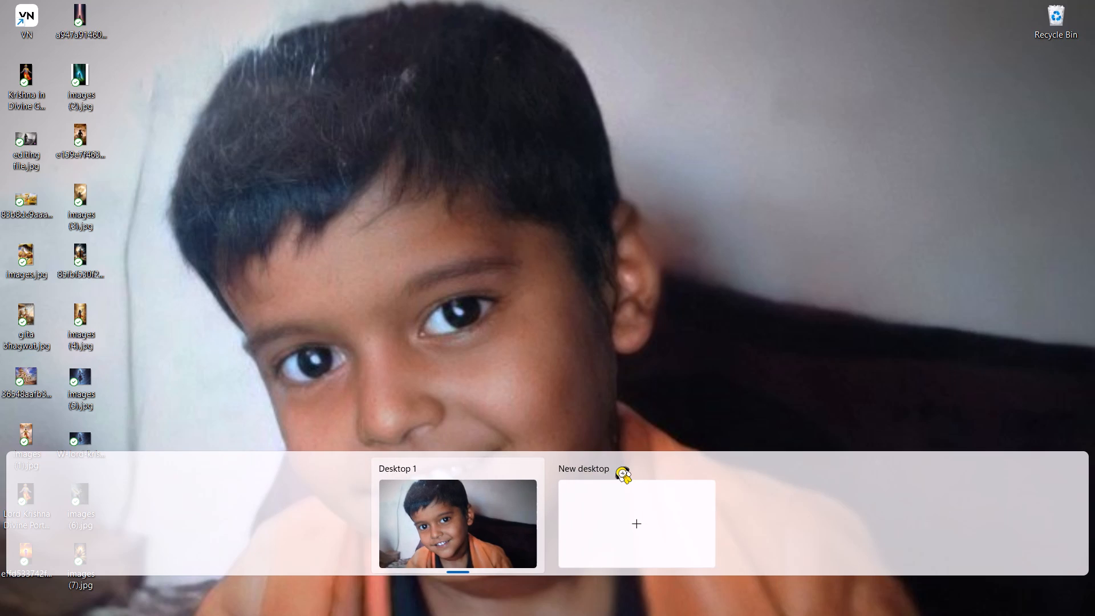
left_click(618, 468)
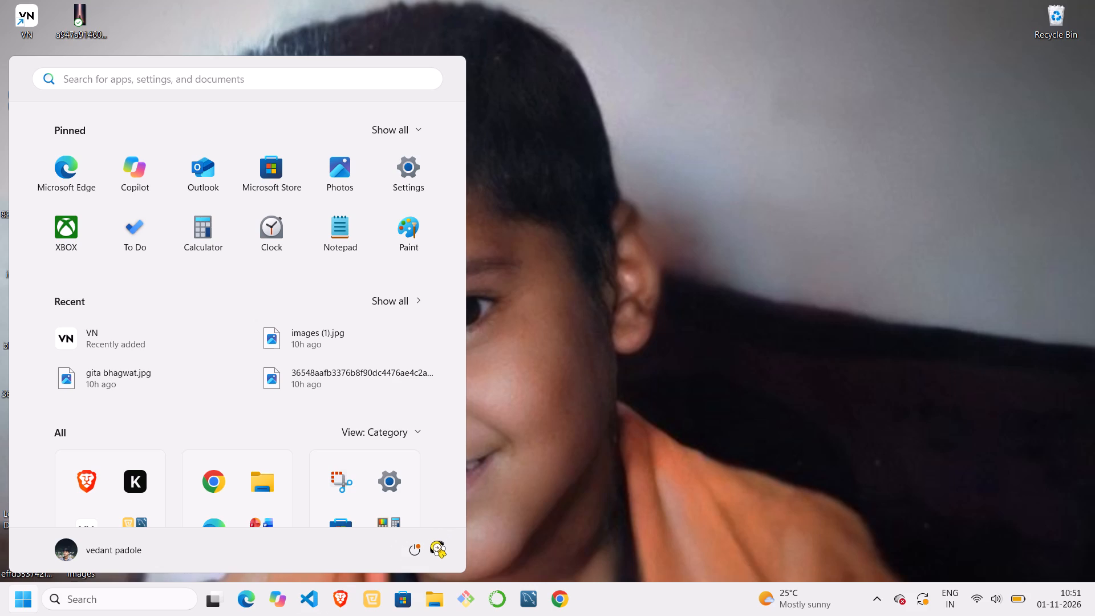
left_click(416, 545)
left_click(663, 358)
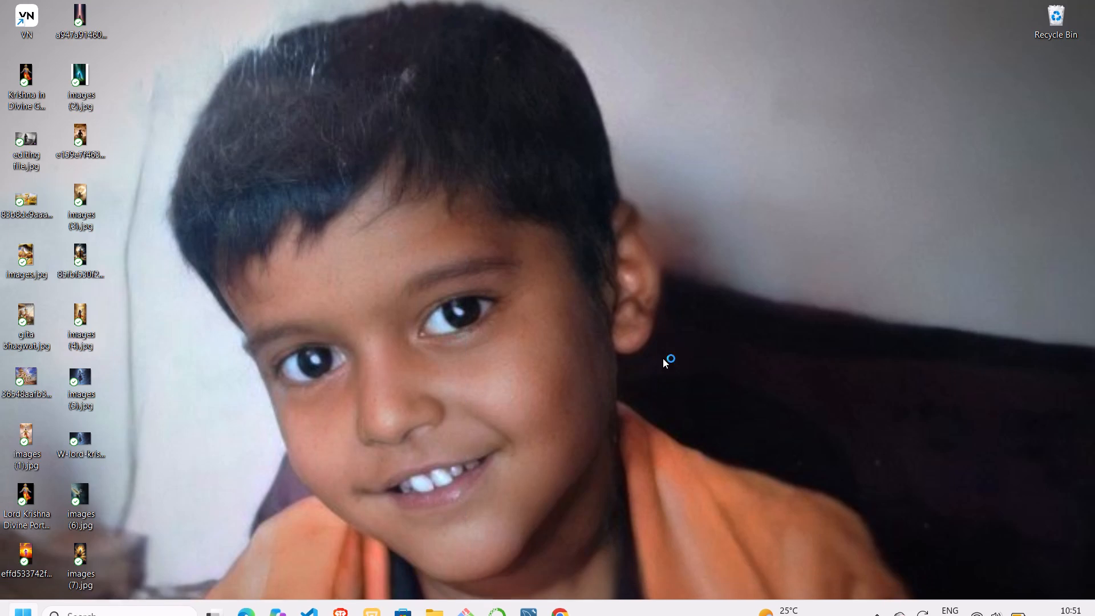
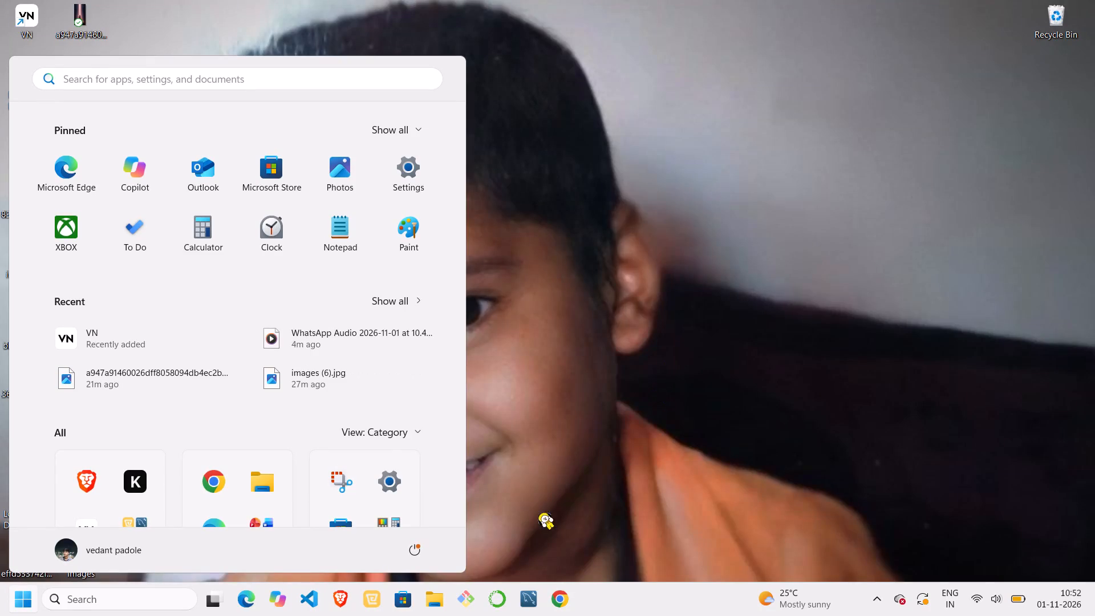
Shut down the computer without installing the pending update.
left_click(411, 547)
left_click(423, 472)
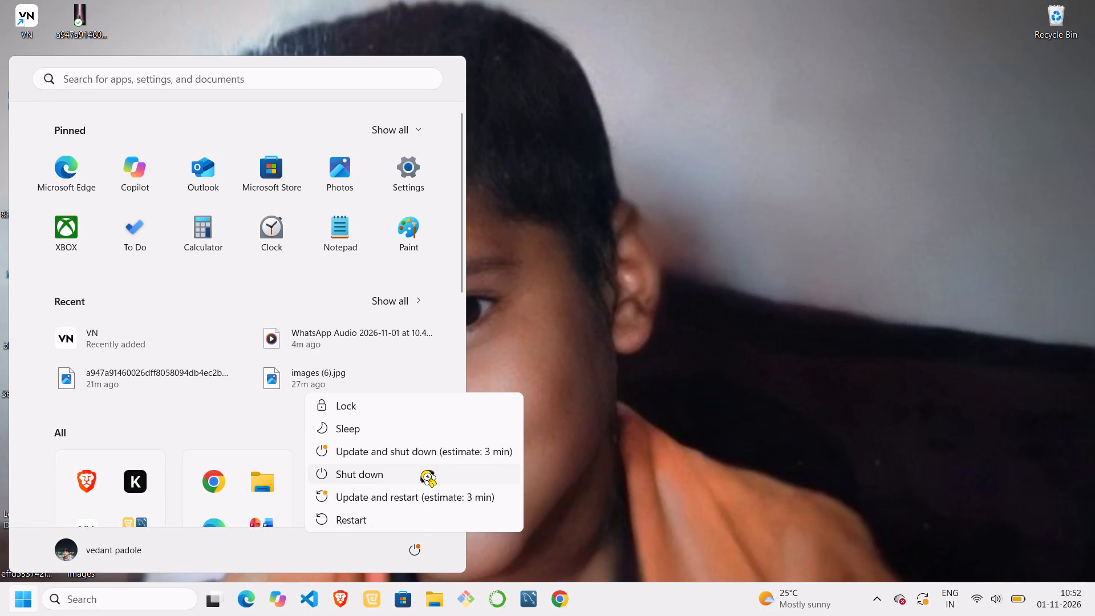